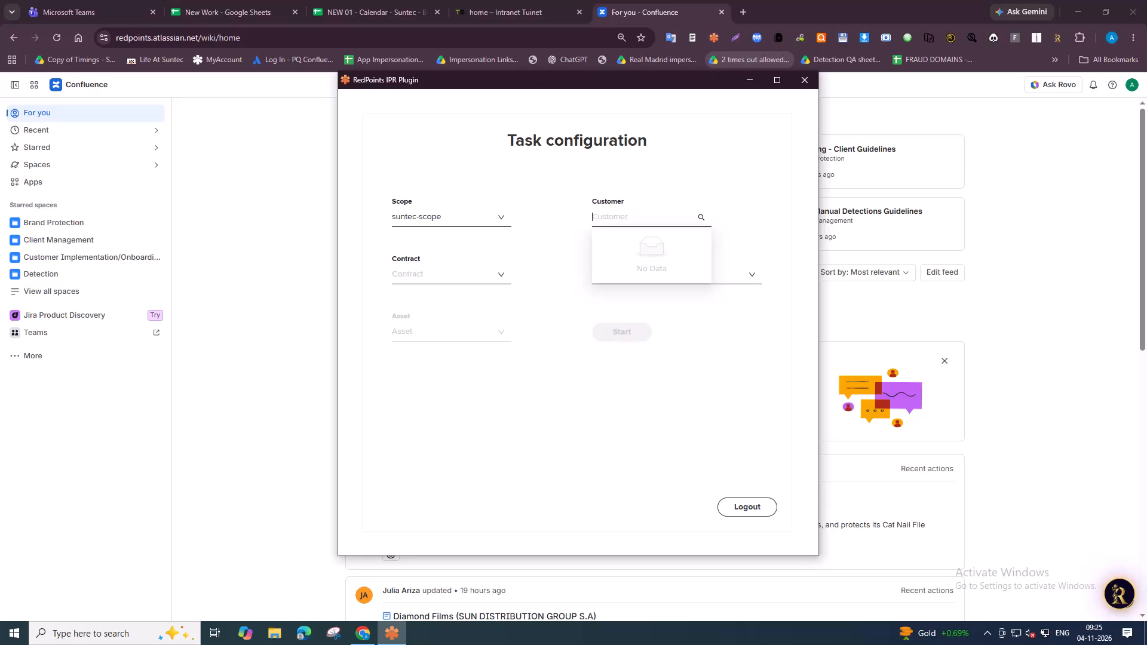
# Start a Detection task for customer Caterpillar Inc under Brand Protection Contract with the asset Caterpillar - 25 - Footwear.
pyautogui.write('ca')
pyautogui.write('ter')
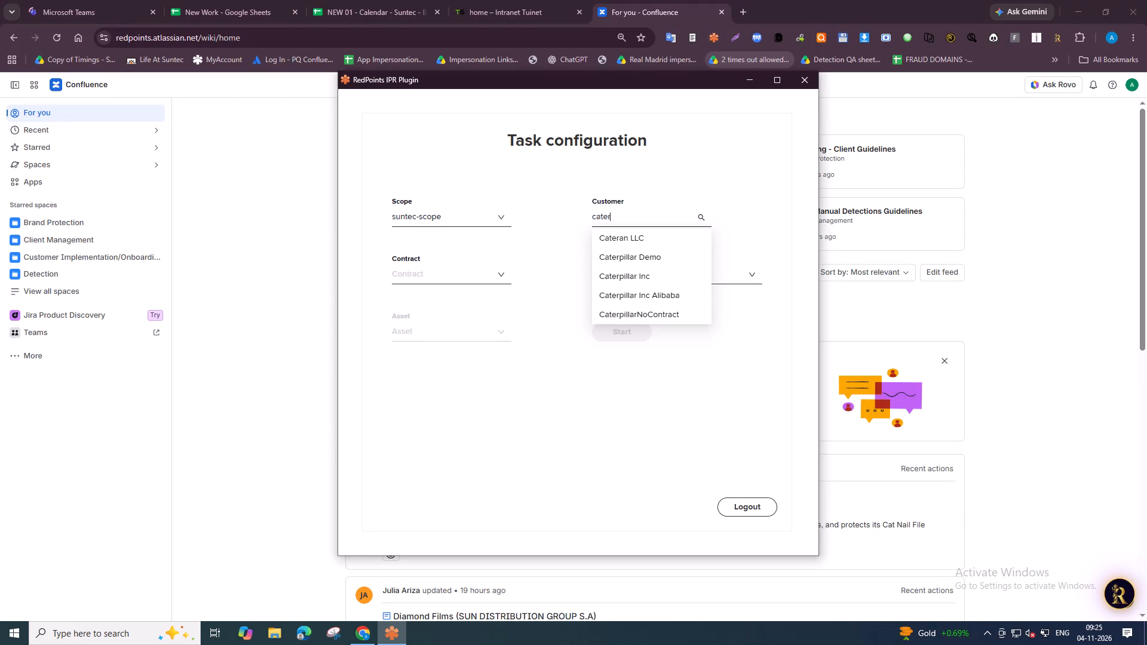
pyautogui.click(615, 281)
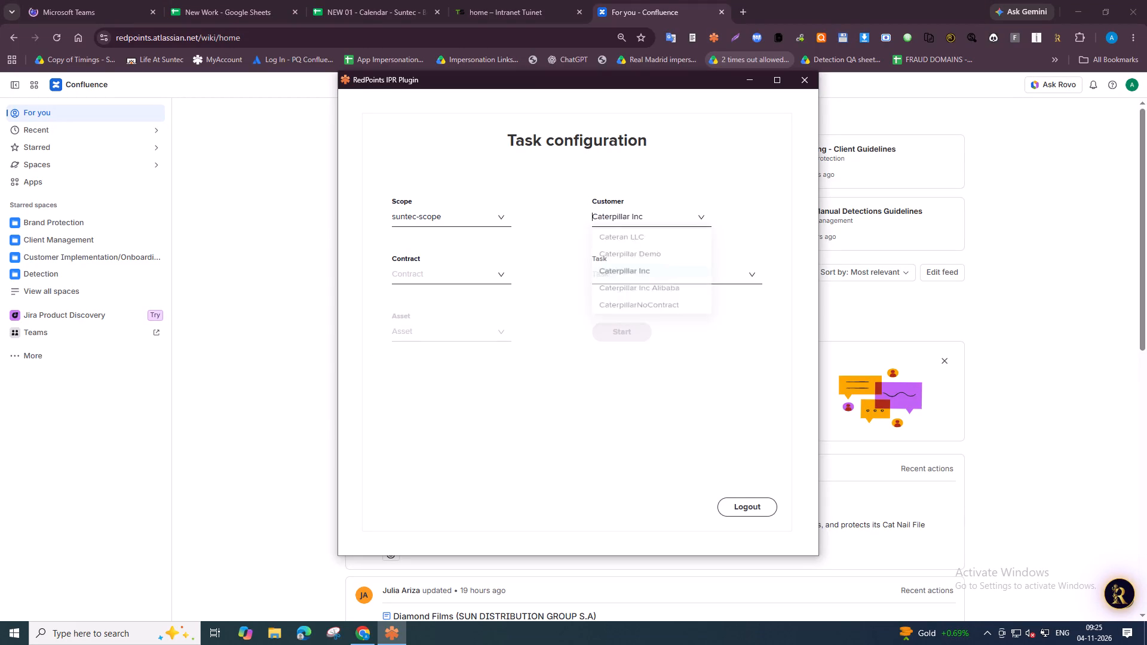
pyautogui.click(615, 274)
pyautogui.click(614, 315)
pyautogui.click(465, 268)
pyautogui.click(462, 287)
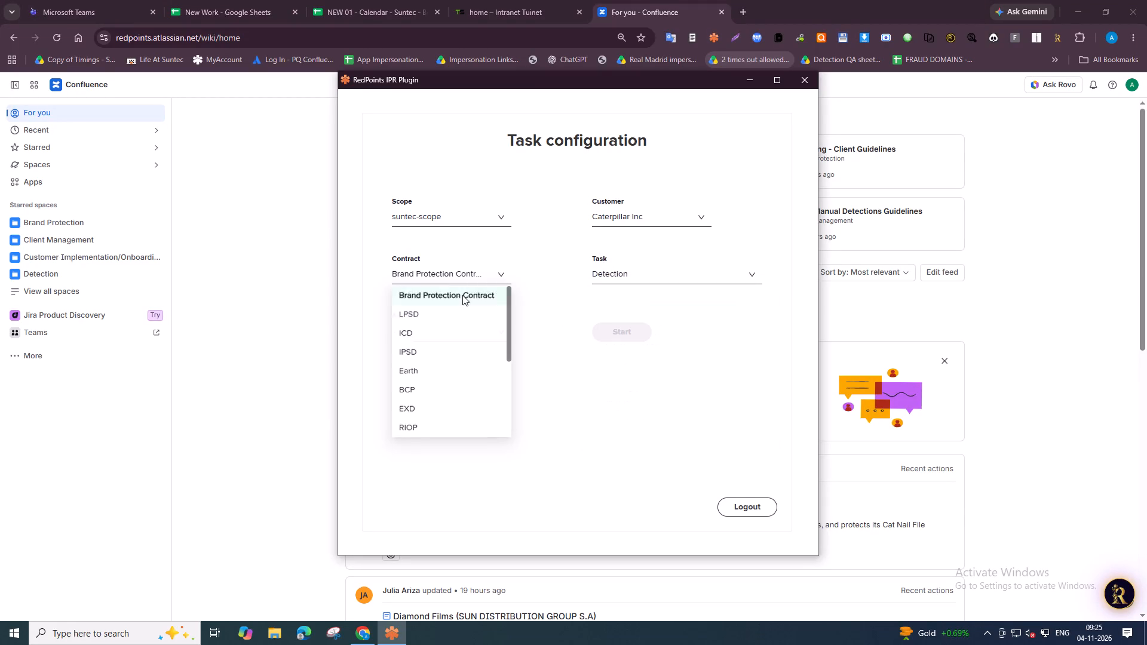
pyautogui.click(461, 328)
pyautogui.scroll(-2, 474, 463)
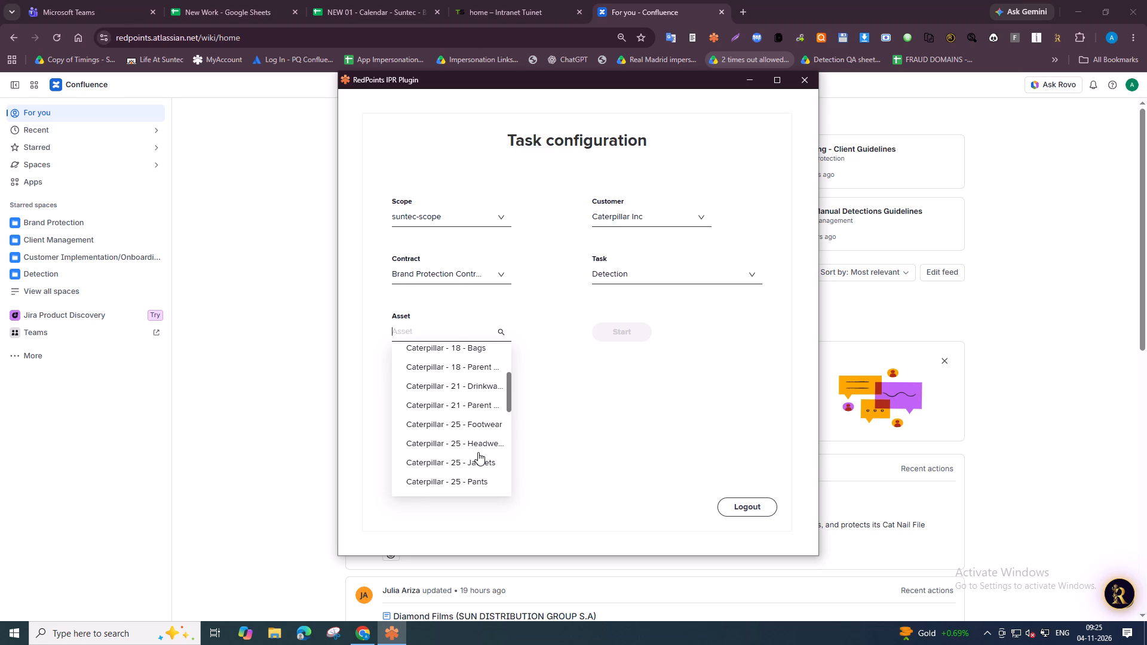
pyautogui.click(477, 423)
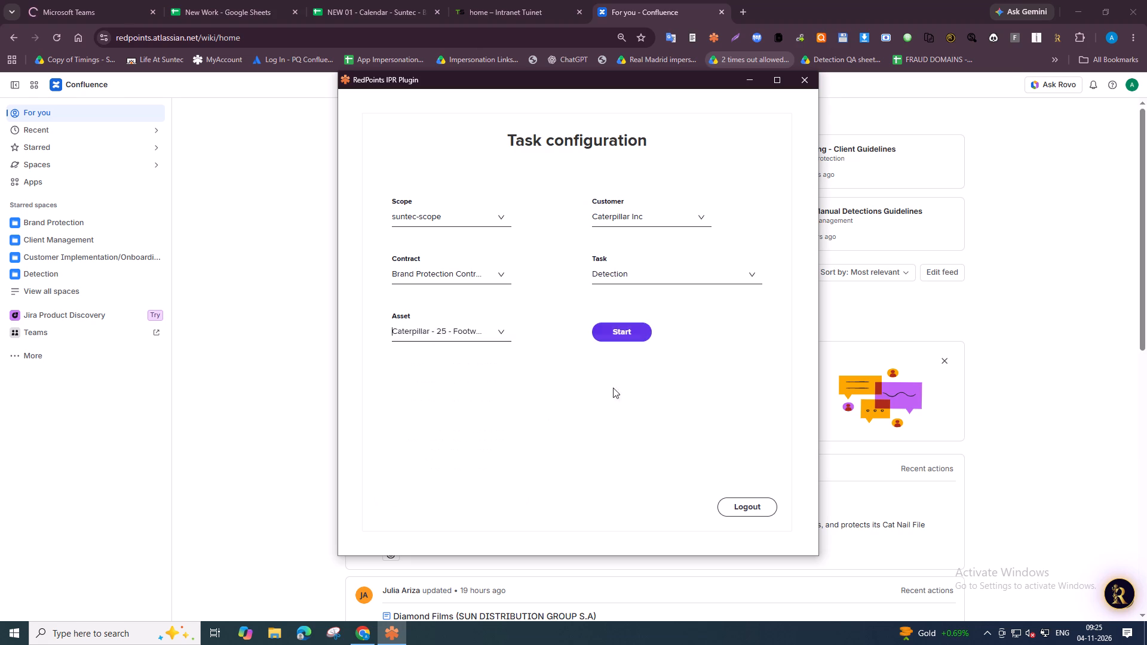
pyautogui.click(620, 336)
# Review the customers and their time allocations for 4/11 in the NS-2 sheet of the Suntec brand calendar.
pyautogui.click(403, 0)
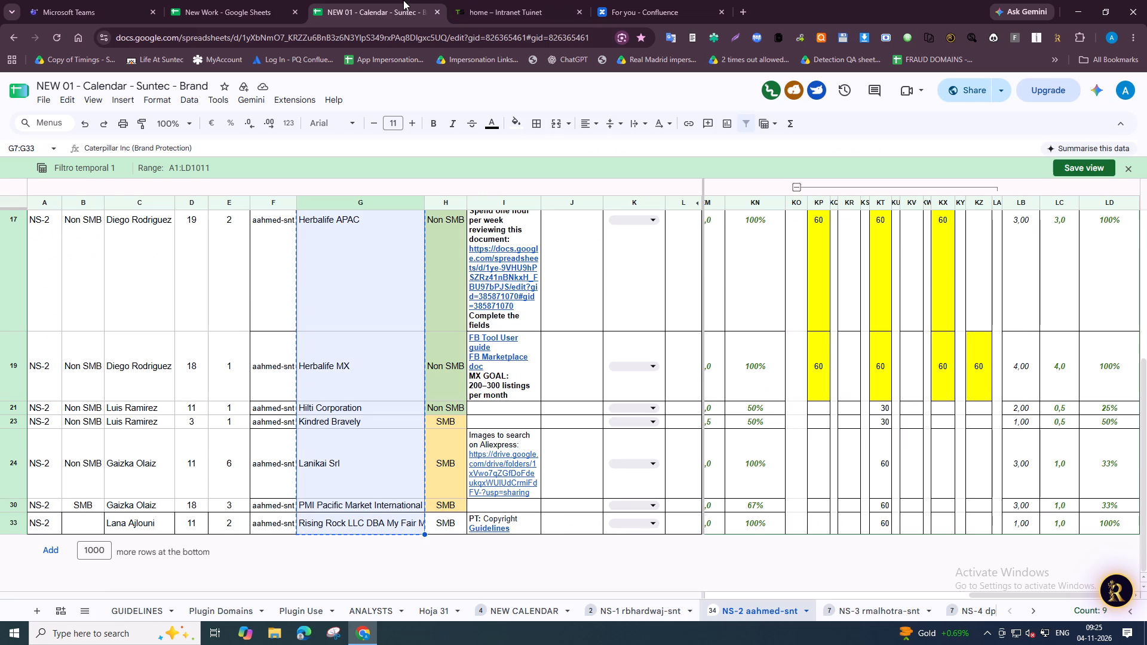
pyautogui.scroll(6, 826, 334)
pyautogui.scroll(1, 873, 347)
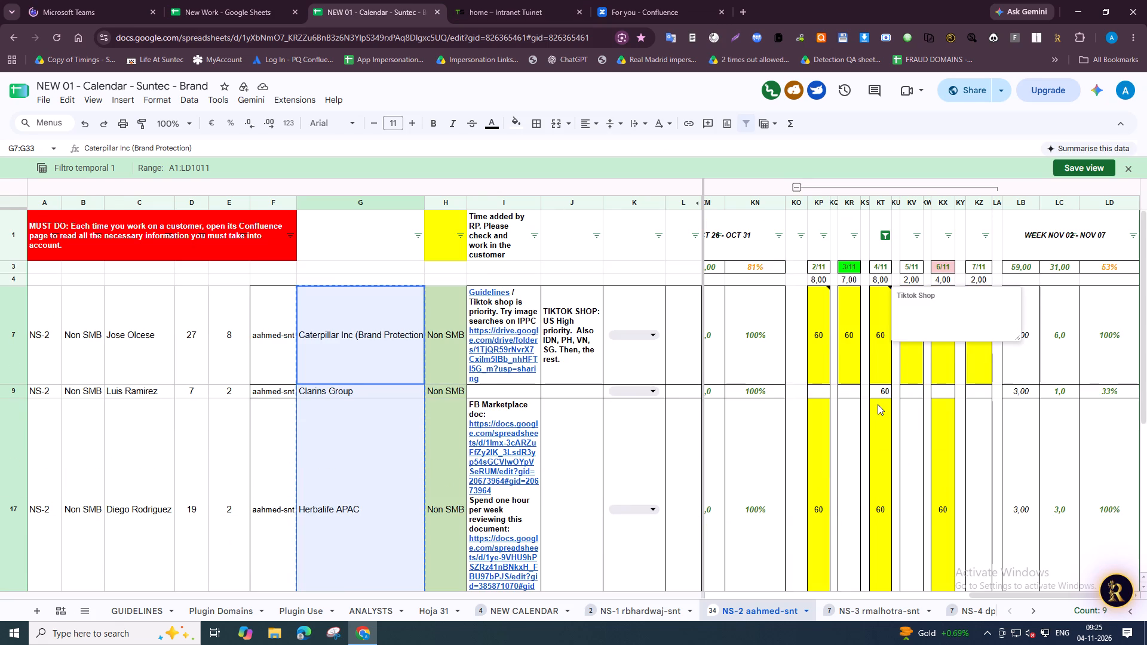
pyautogui.click(879, 404)
pyautogui.scroll(-4, 872, 397)
pyautogui.scroll(5, 872, 397)
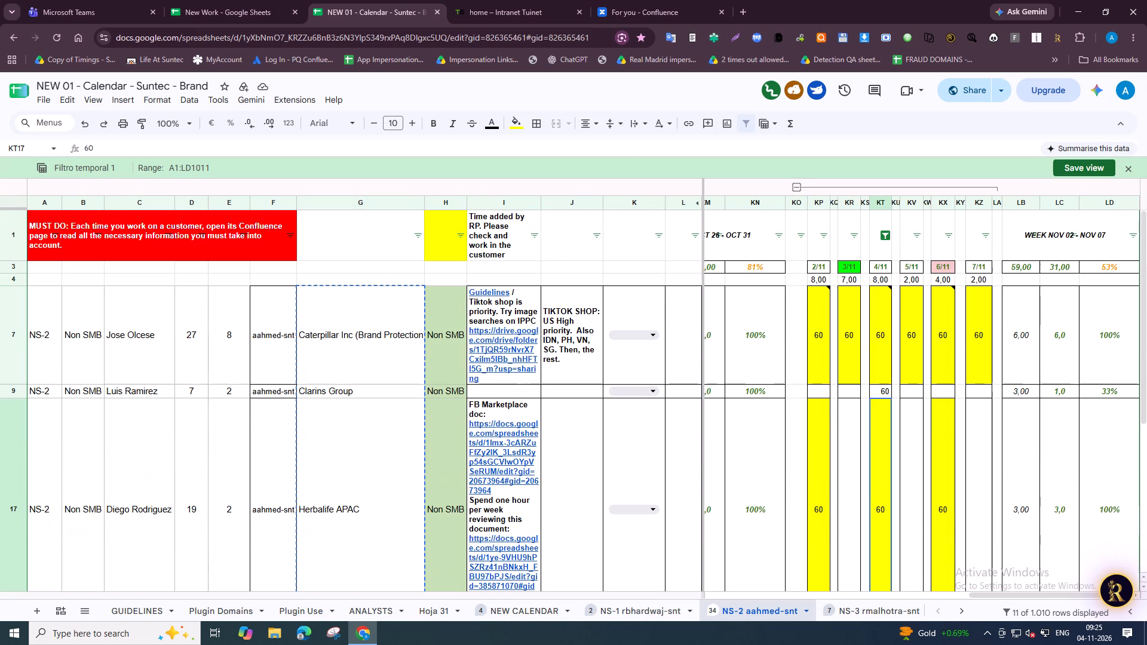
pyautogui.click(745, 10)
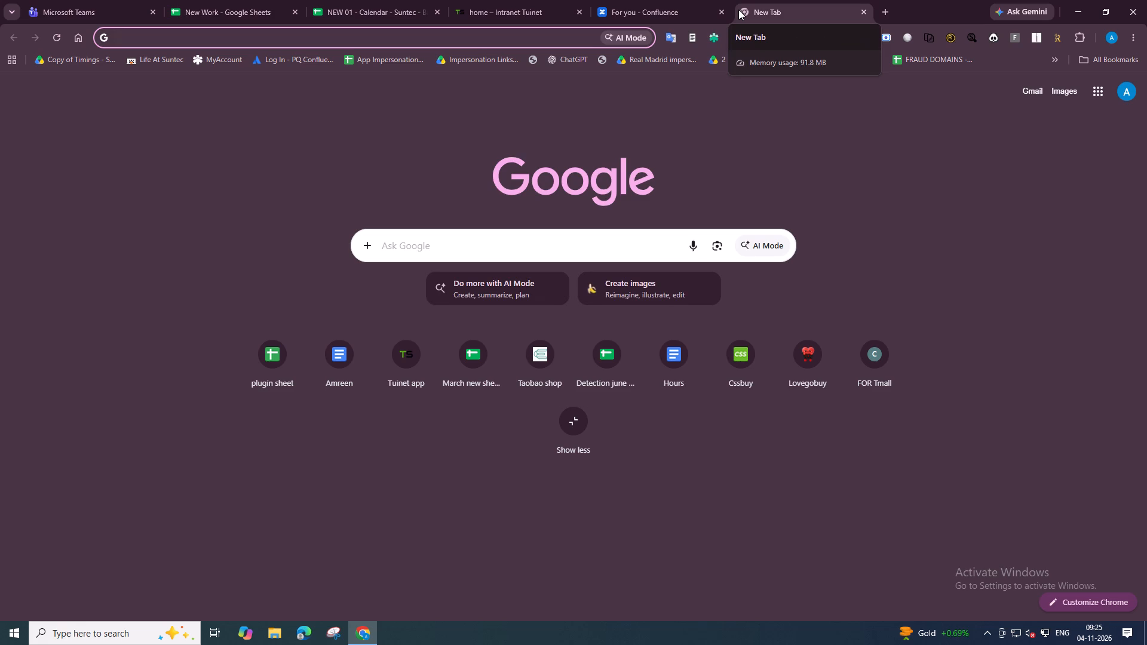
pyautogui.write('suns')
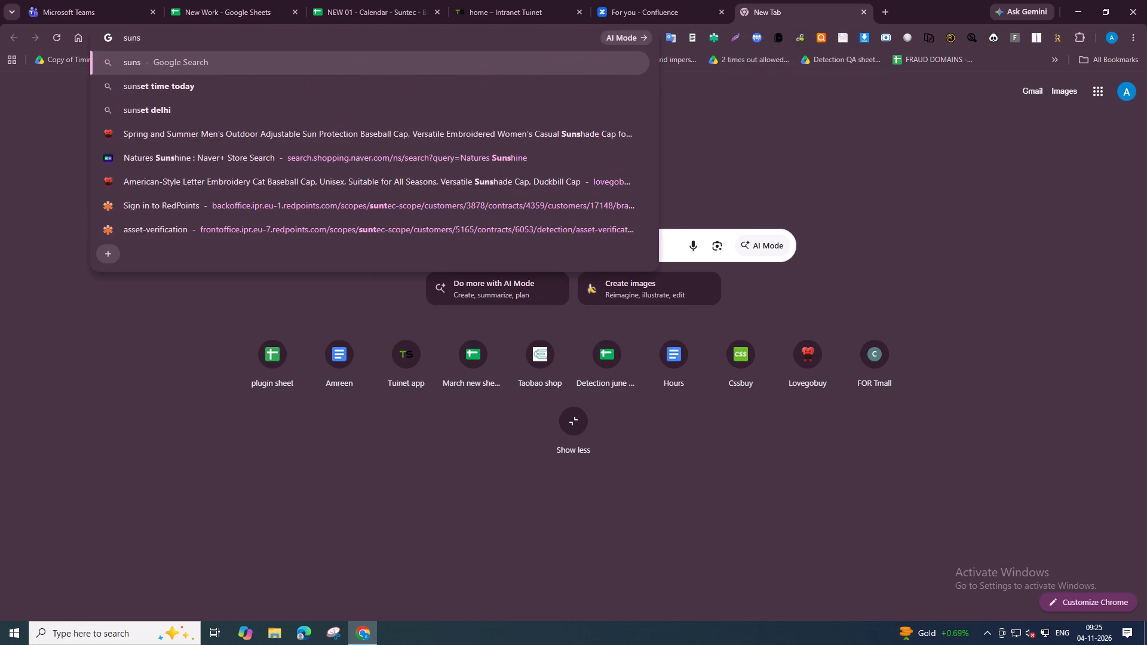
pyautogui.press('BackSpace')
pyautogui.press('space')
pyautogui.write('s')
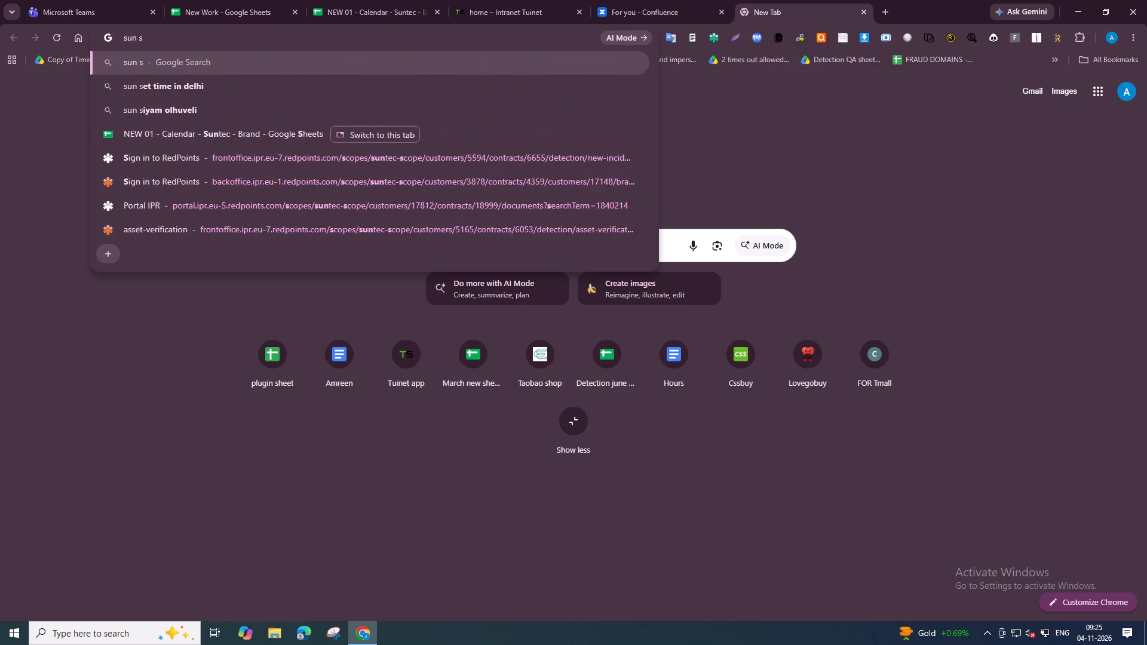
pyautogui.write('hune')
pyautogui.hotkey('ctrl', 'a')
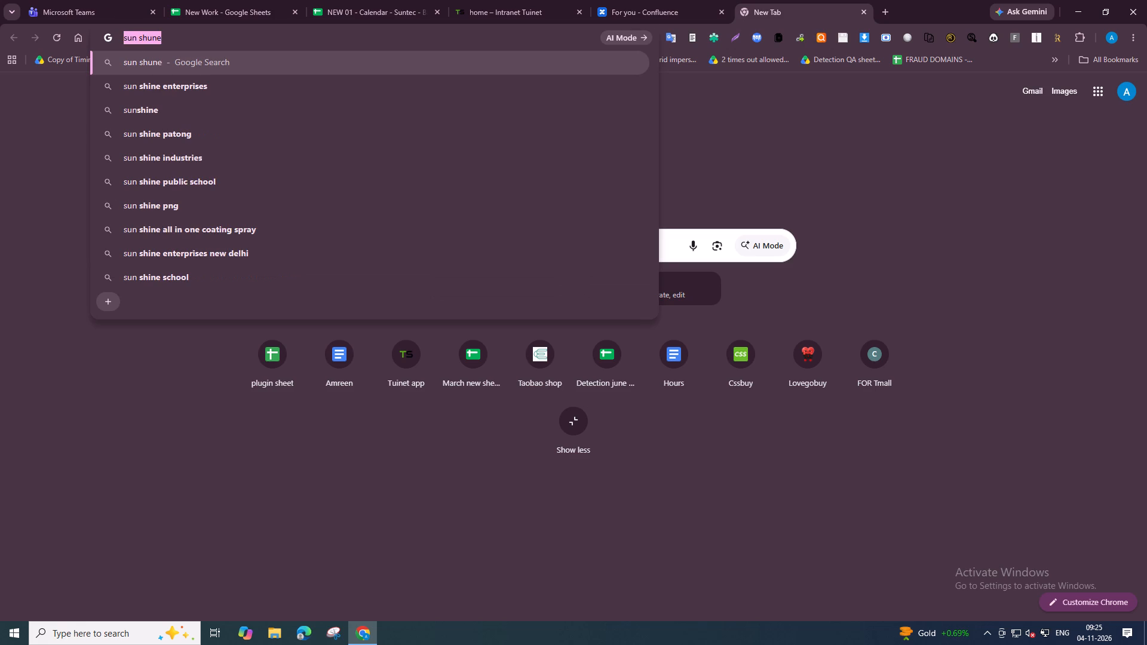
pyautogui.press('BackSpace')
# Look up the earlier customer summary table with time, links found and uploaded in the New Work spreadsheet's New sheet.
pyautogui.click(174, 0)
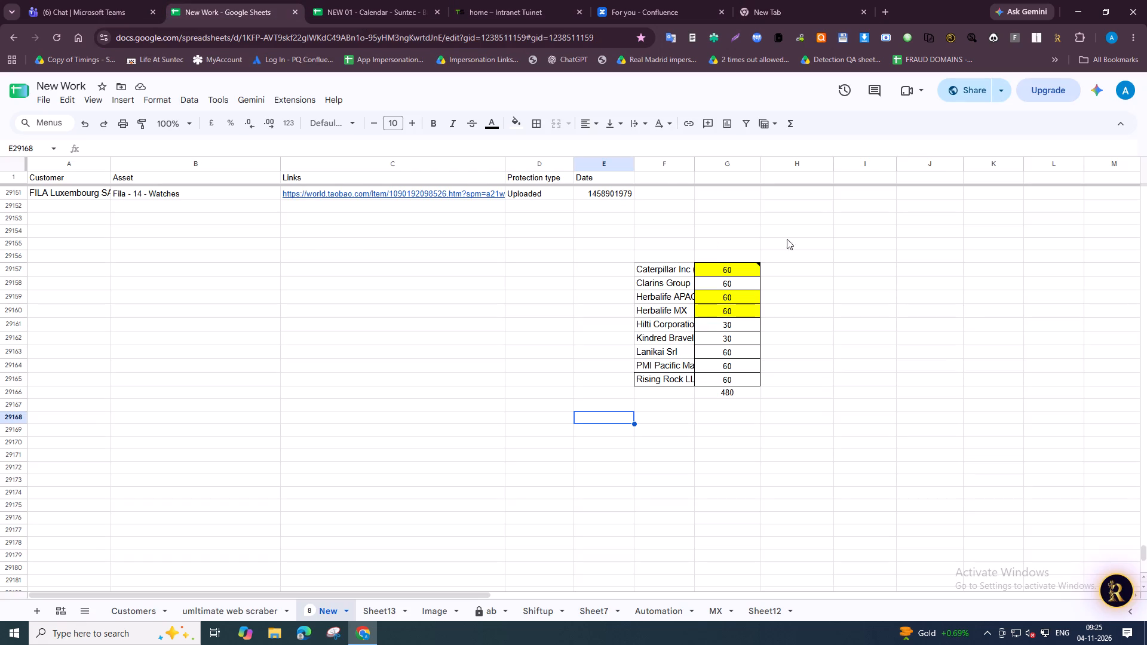
pyautogui.click(845, 274)
pyautogui.hotkey('ctrl', 'Up')
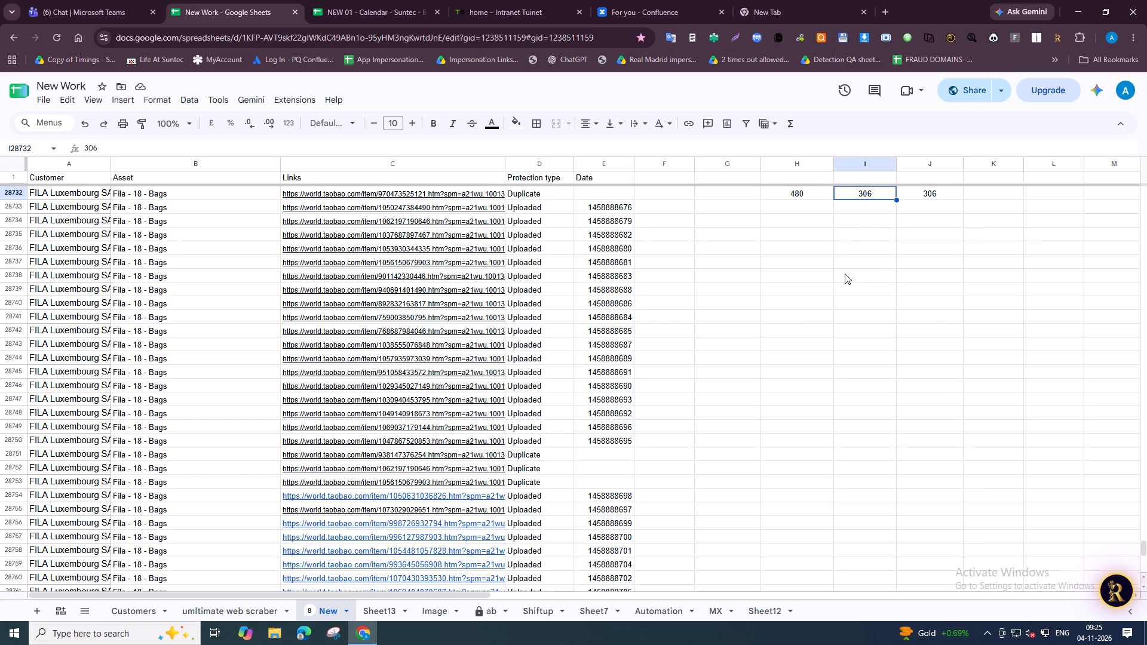
pyautogui.hotkey('ctrl', 'Up')
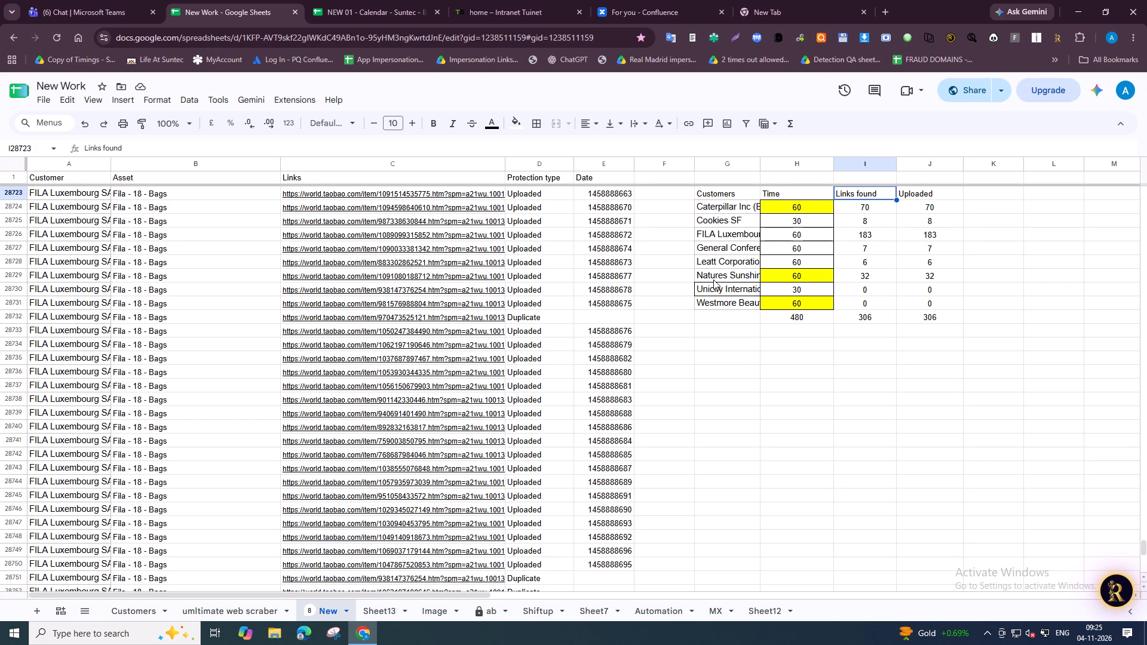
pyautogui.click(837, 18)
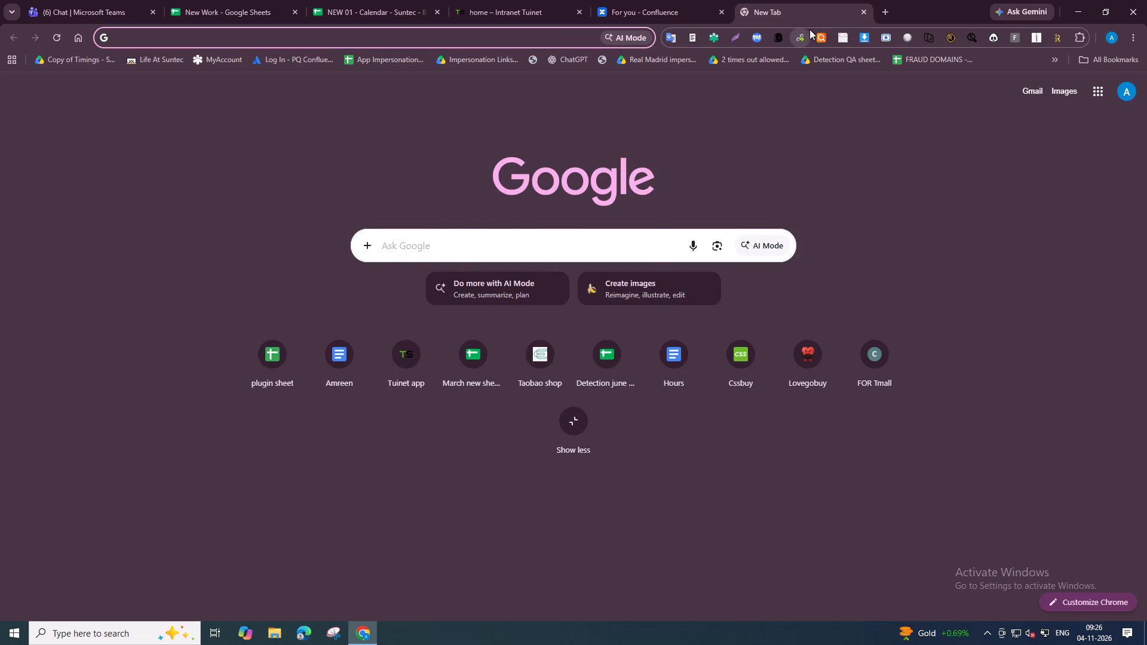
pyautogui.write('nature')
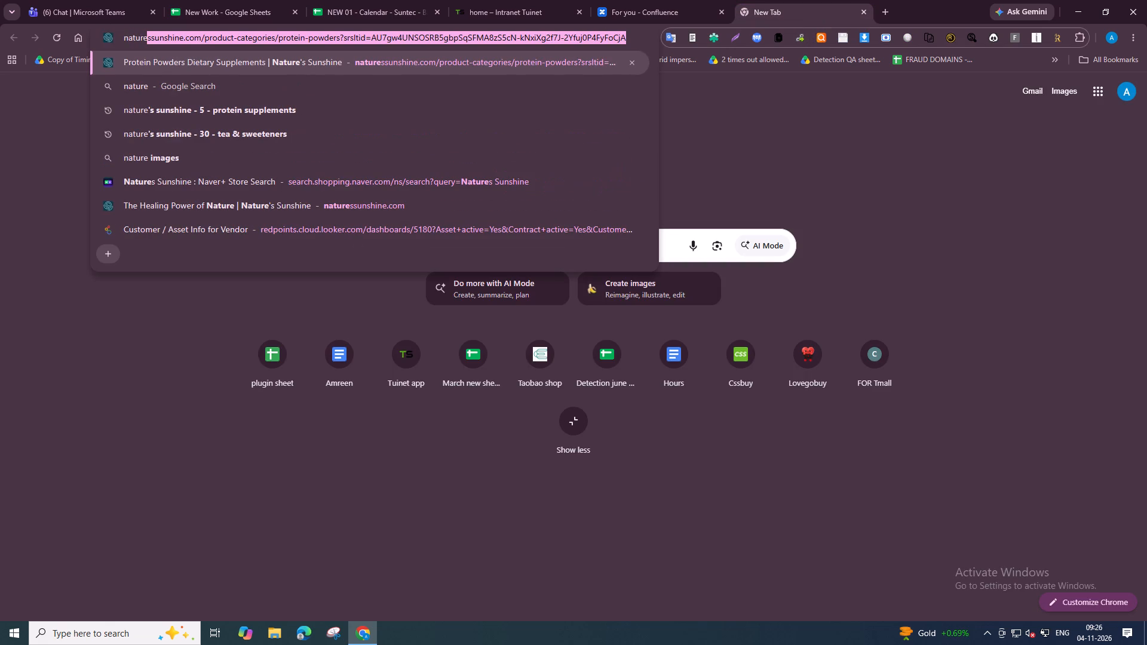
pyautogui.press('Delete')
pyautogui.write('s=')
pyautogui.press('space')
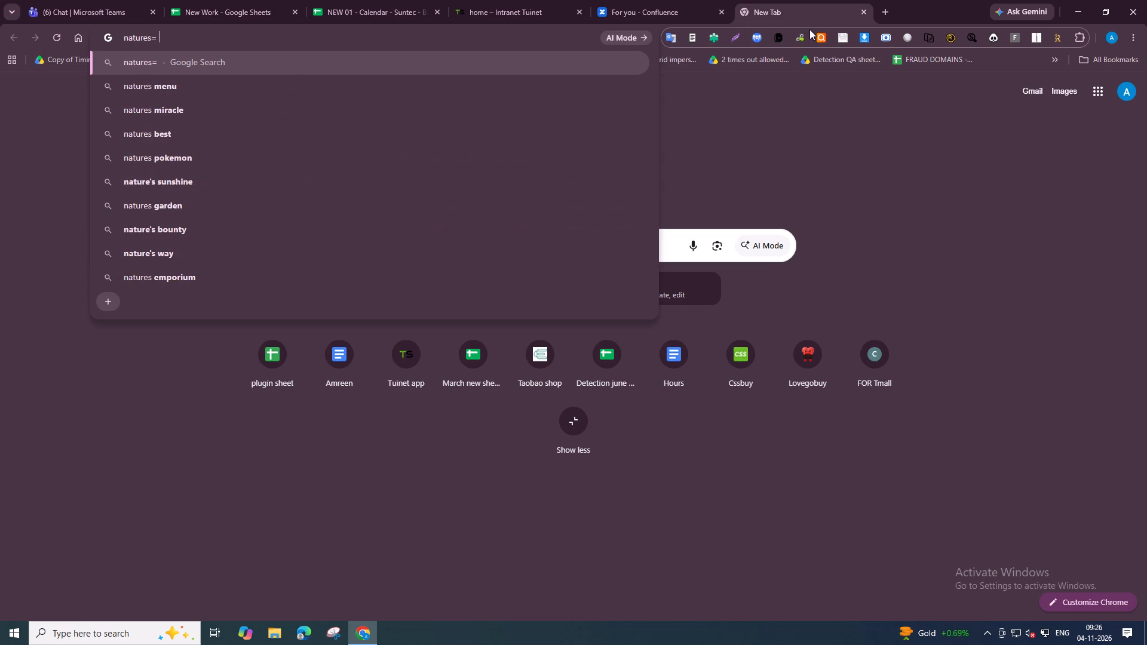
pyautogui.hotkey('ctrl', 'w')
# Open the Nature sunshine spreadsheet linked in the Automation sheet of the New Work spreadsheet.
pyautogui.click(283, 0)
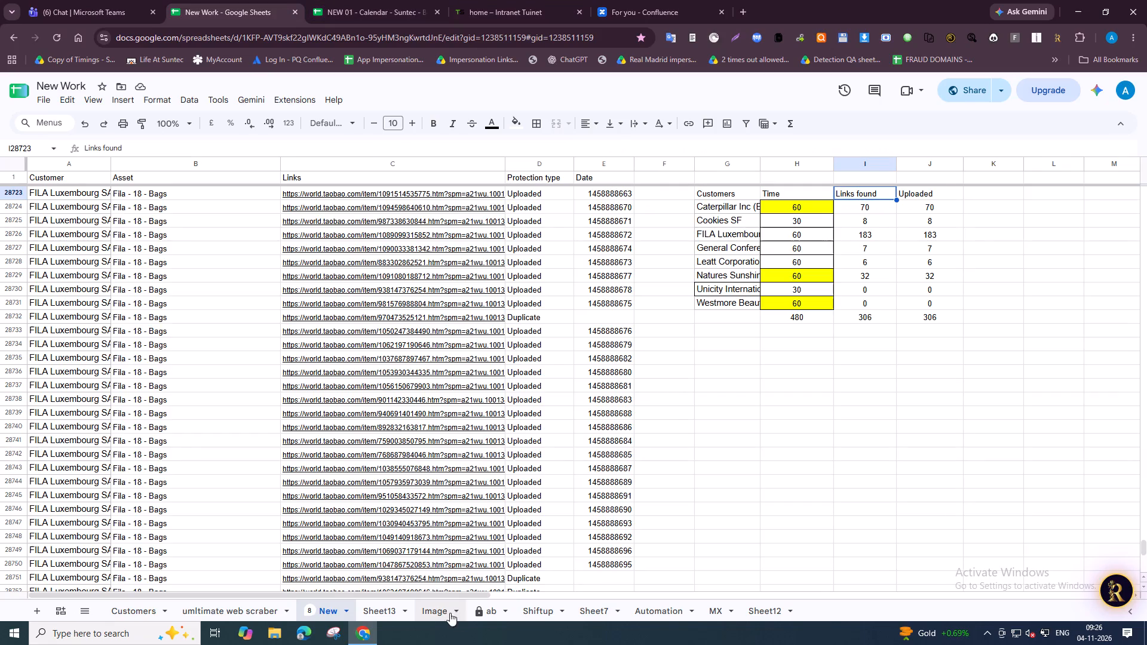
pyautogui.click(647, 617)
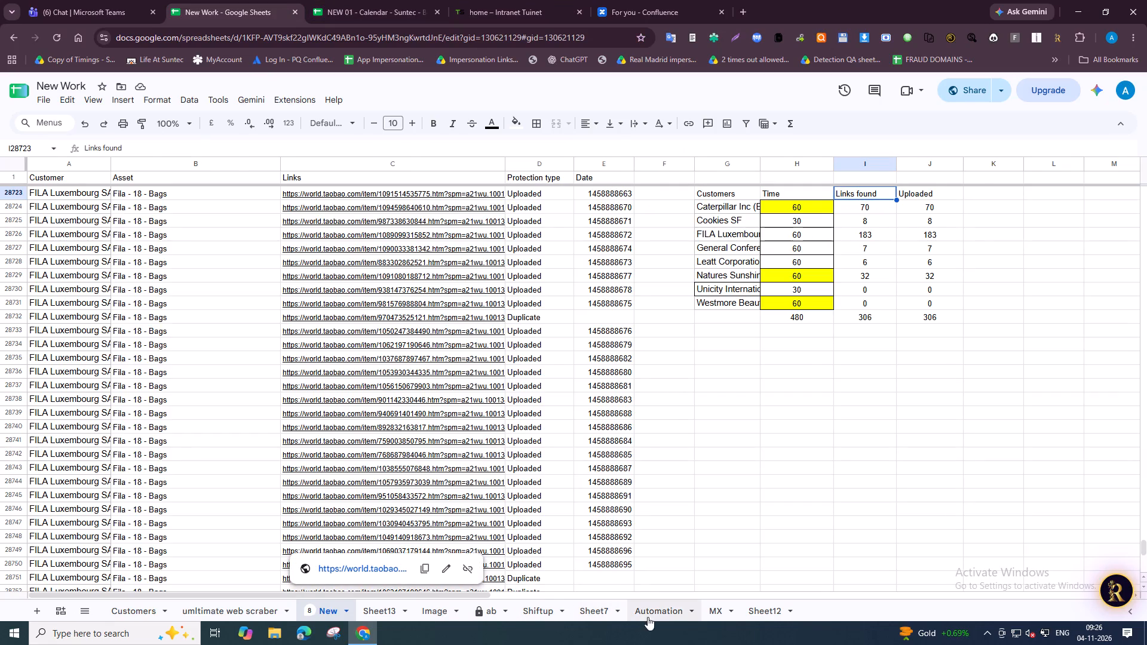
pyautogui.scroll(-6, 216, 447)
pyautogui.scroll(-3, 271, 427)
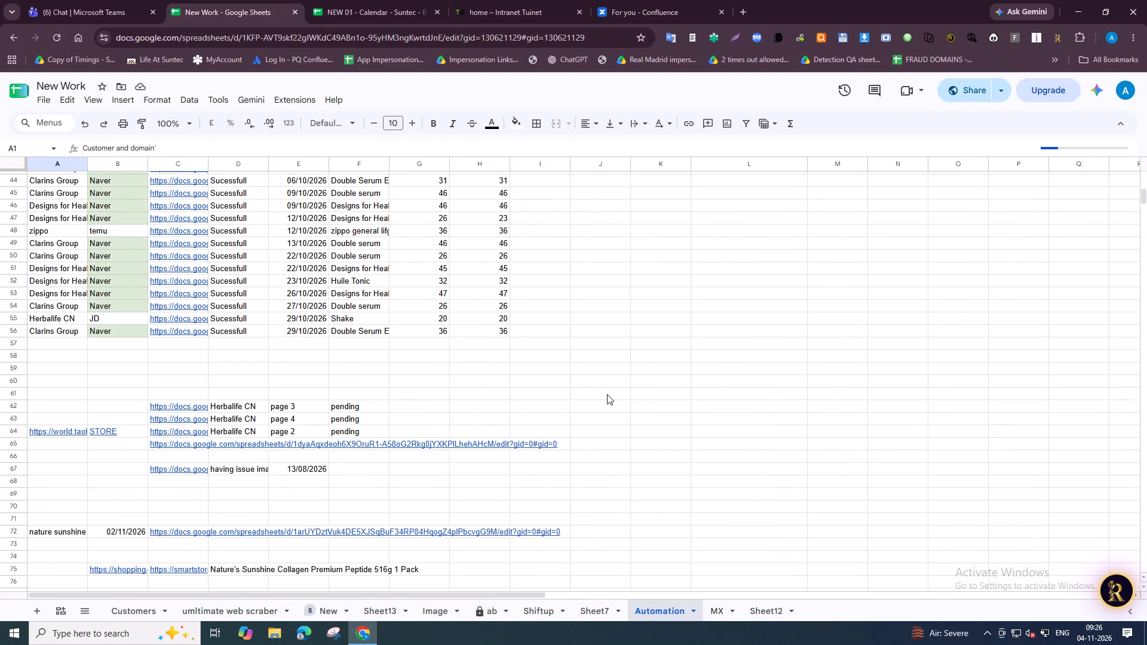
pyautogui.click(607, 394)
pyautogui.scroll(-3, 436, 472)
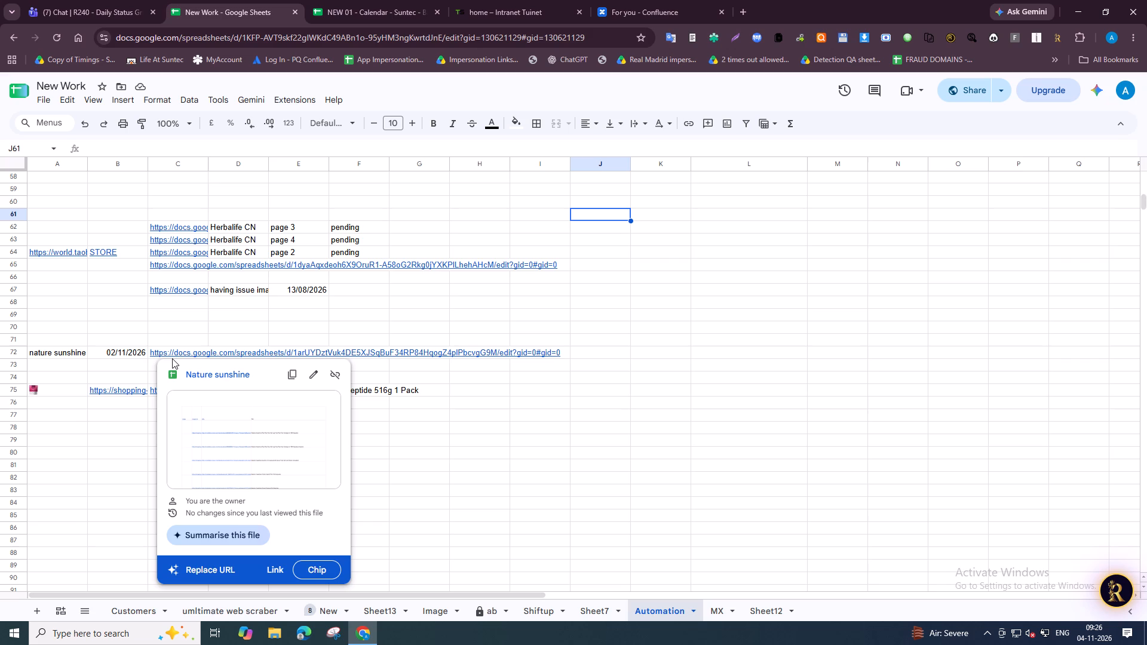
pyautogui.click(200, 373)
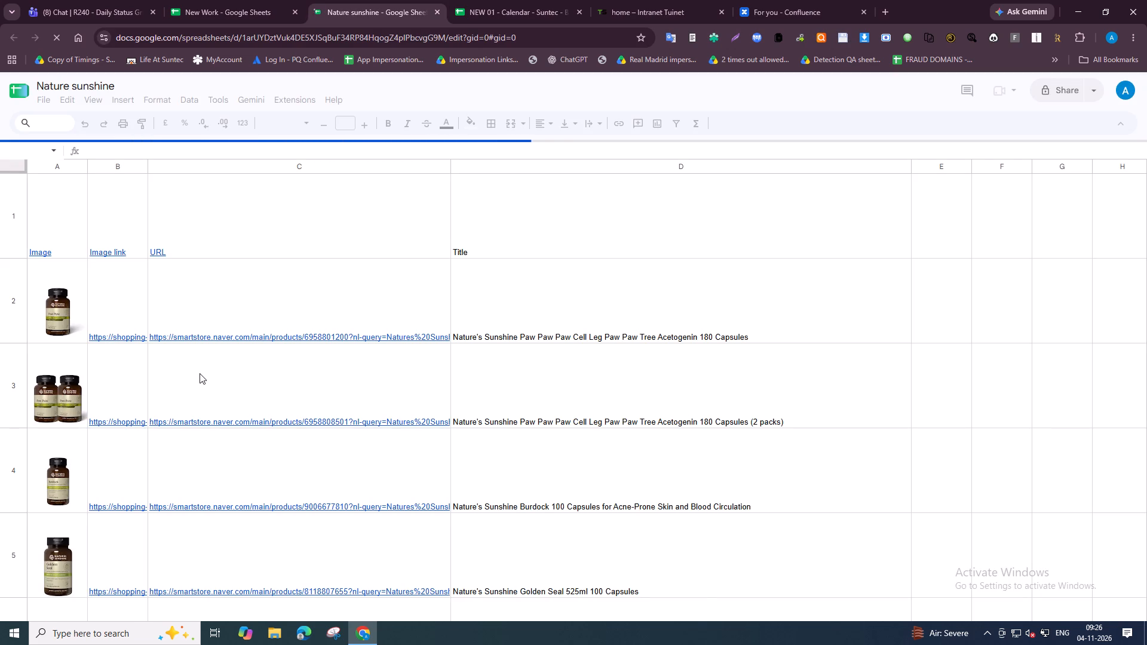
# Look over the Nature sunshine product listings and select the product URLs in C2:C39 to check the list's extent.
pyautogui.scroll(-4, 371, 408)
pyautogui.scroll(3, 371, 408)
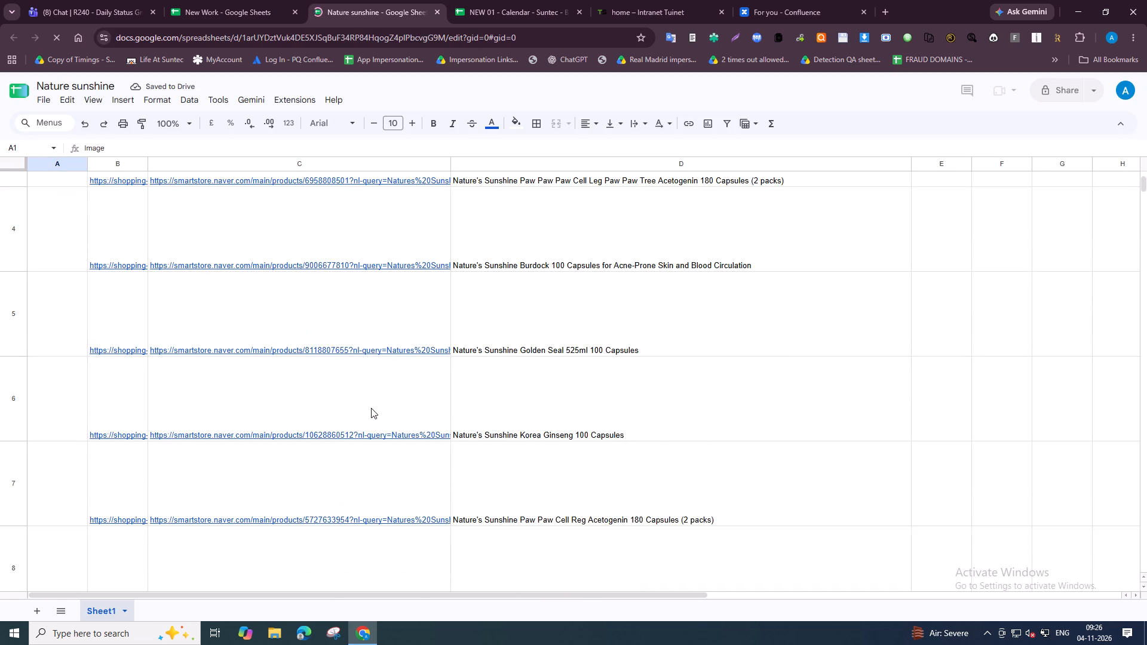
pyautogui.scroll(6, 371, 408)
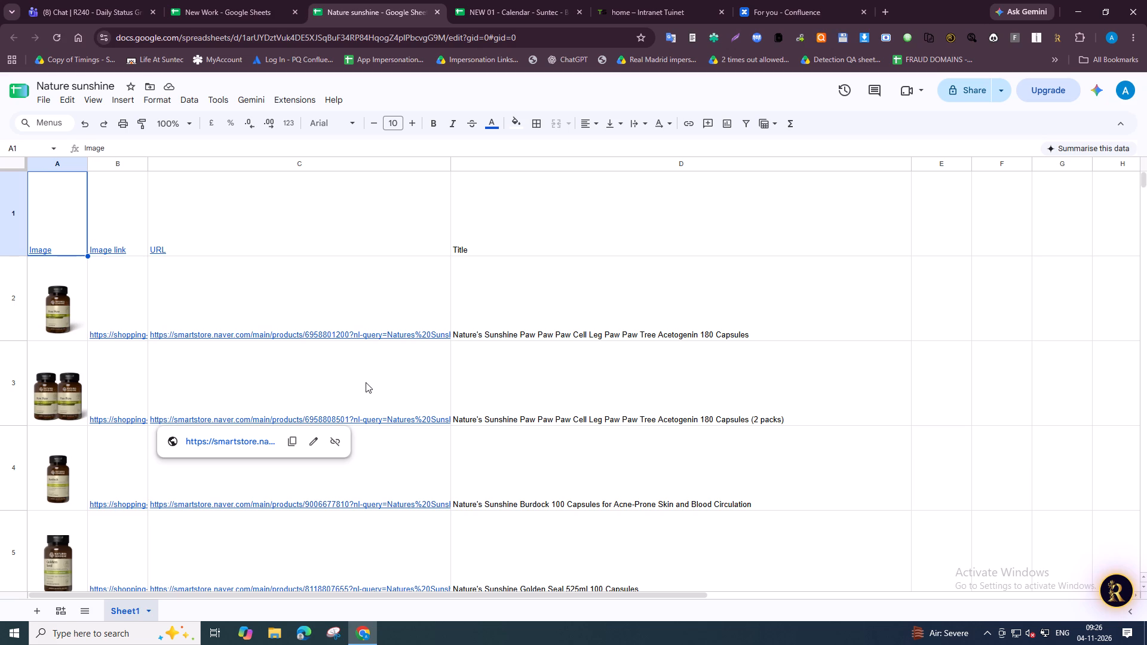
pyautogui.press('Right')
pyautogui.press('Down')
pyautogui.press('Right')
pyautogui.hotkey('ctrl', 'shift', 'Down')
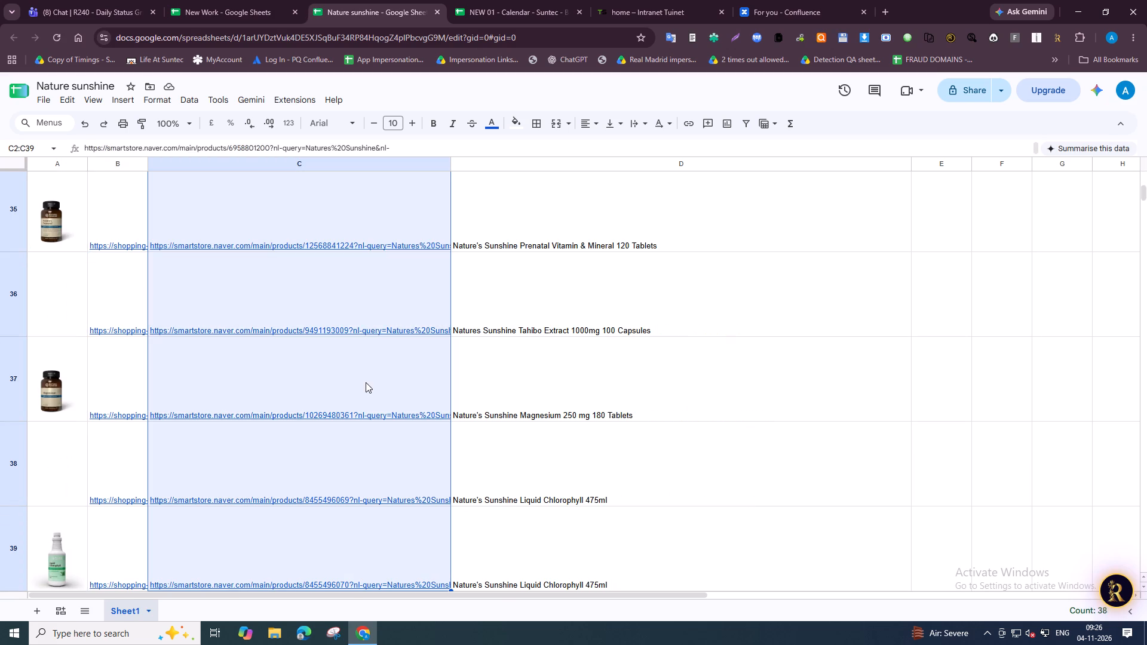
pyautogui.scroll(-3, 357, 394)
pyautogui.scroll(4, 191, 462)
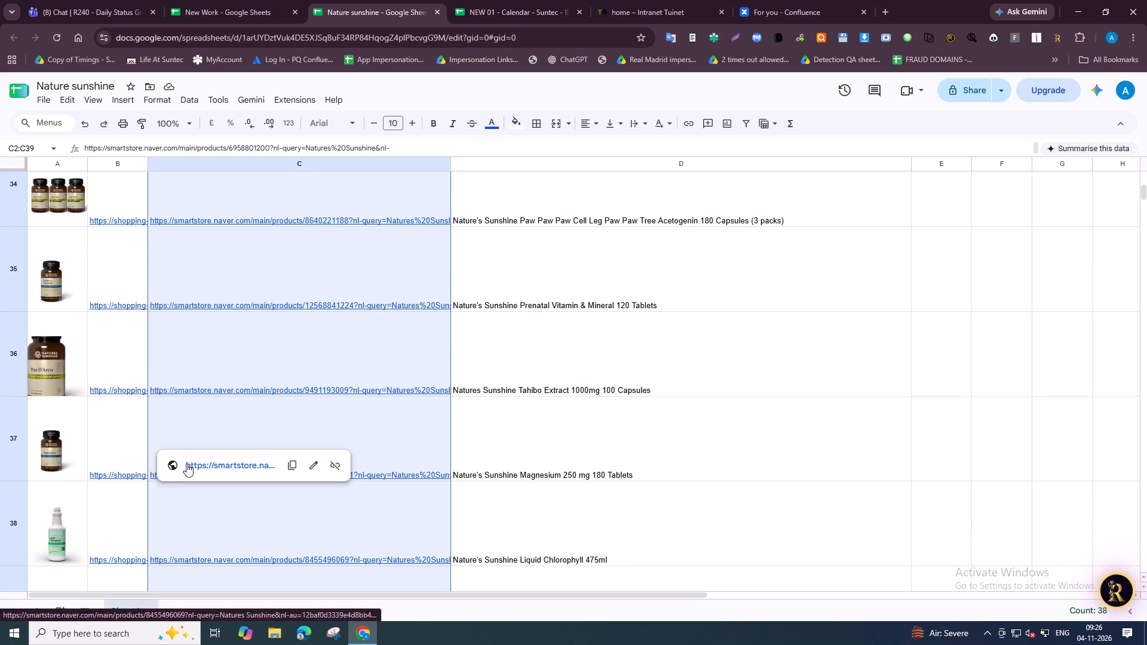
# View the linked product images for rows 37 up to 34 one by one, closing each image after viewing.
pyautogui.click(188, 453)
pyautogui.click(134, 444)
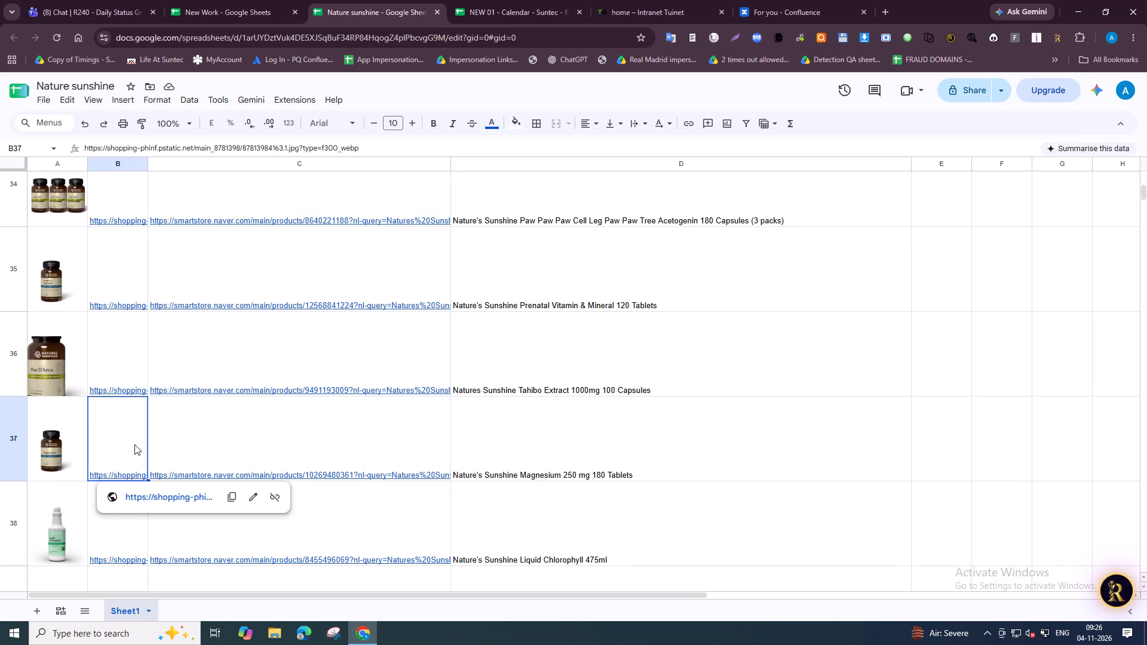
pyautogui.hotkey('alt', 'Return')
pyautogui.hotkey('ctrl', 'w')
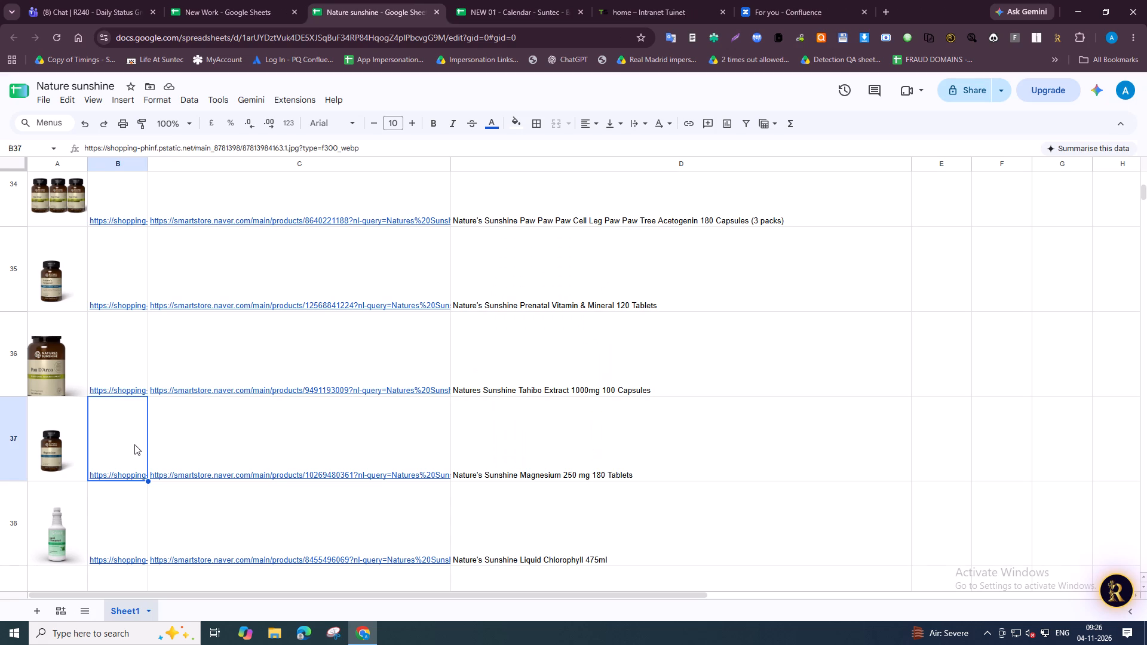
pyautogui.press('Up')
pyautogui.hotkey('alt', 'Return')
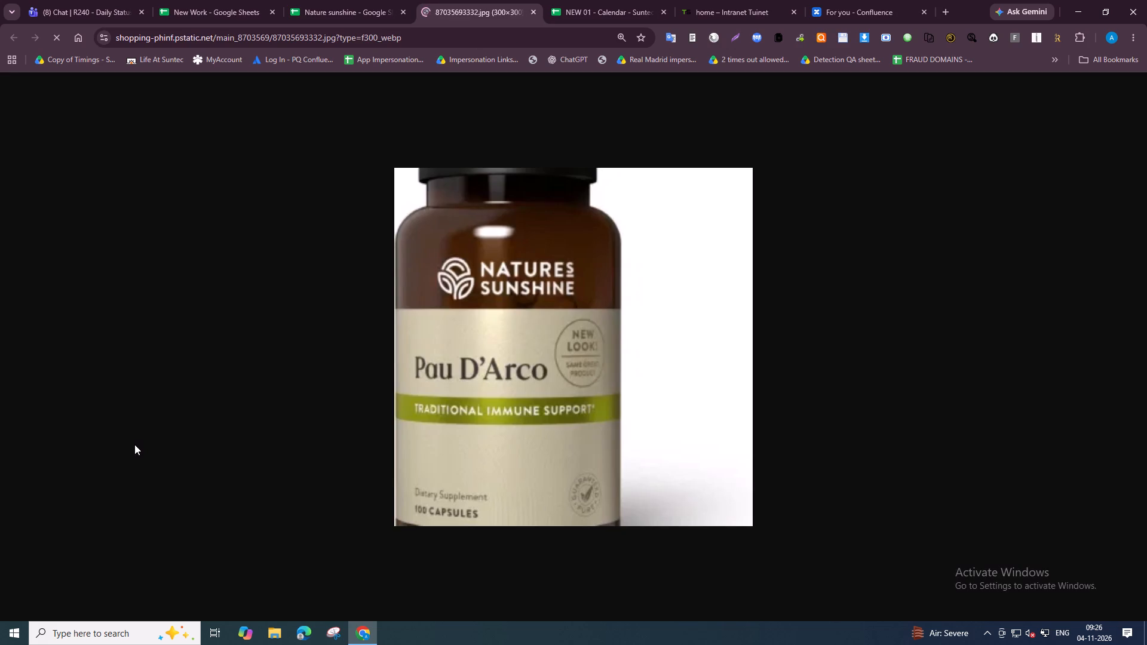
pyautogui.hotkey('ctrl', 'w')
pyautogui.press('Up')
pyautogui.press('Up')
pyautogui.press('Down')
pyautogui.hotkey('alt', 'Return')
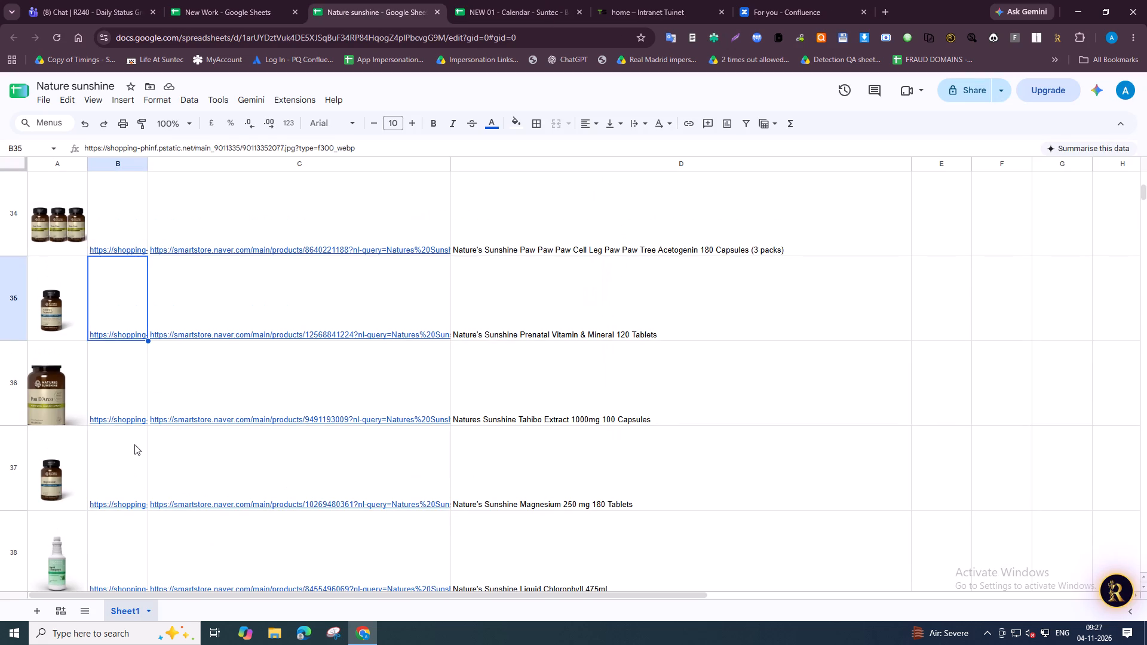
pyautogui.hotkey('ctrl', 'w')
pyautogui.press('Up')
pyautogui.hotkey('alt', 'Return')
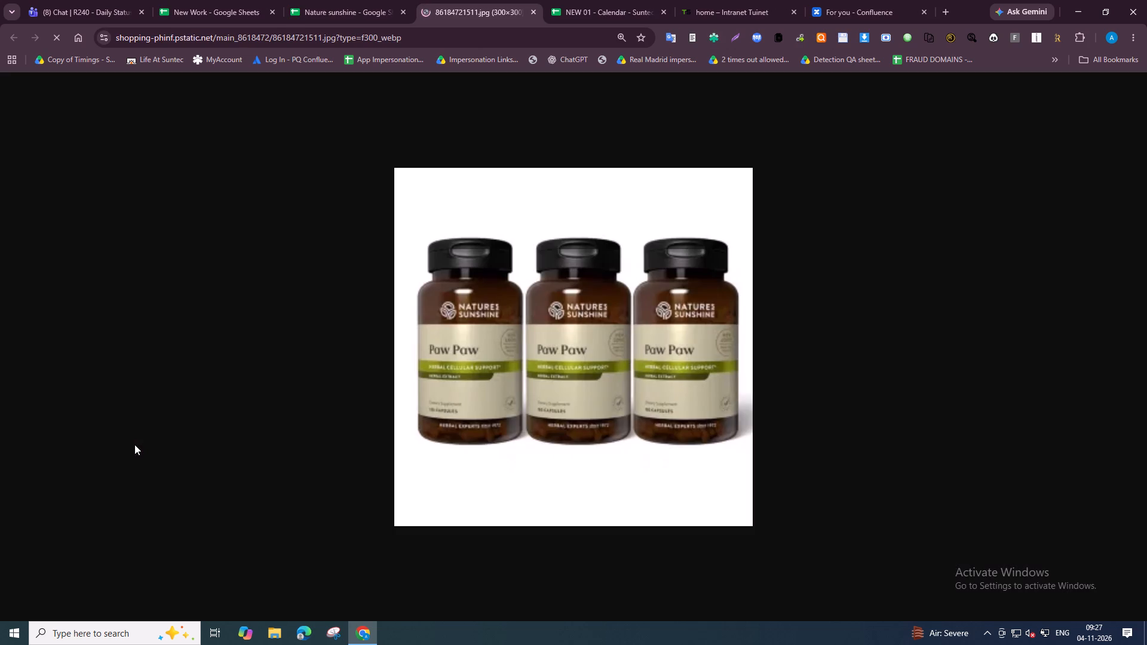
pyautogui.hotkey('ctrl', 'w')
# Look over the Nature's Sunshine listings and thumbnails from row 33 up to row 27, ending at the row 30 image link.
pyautogui.press('Up')
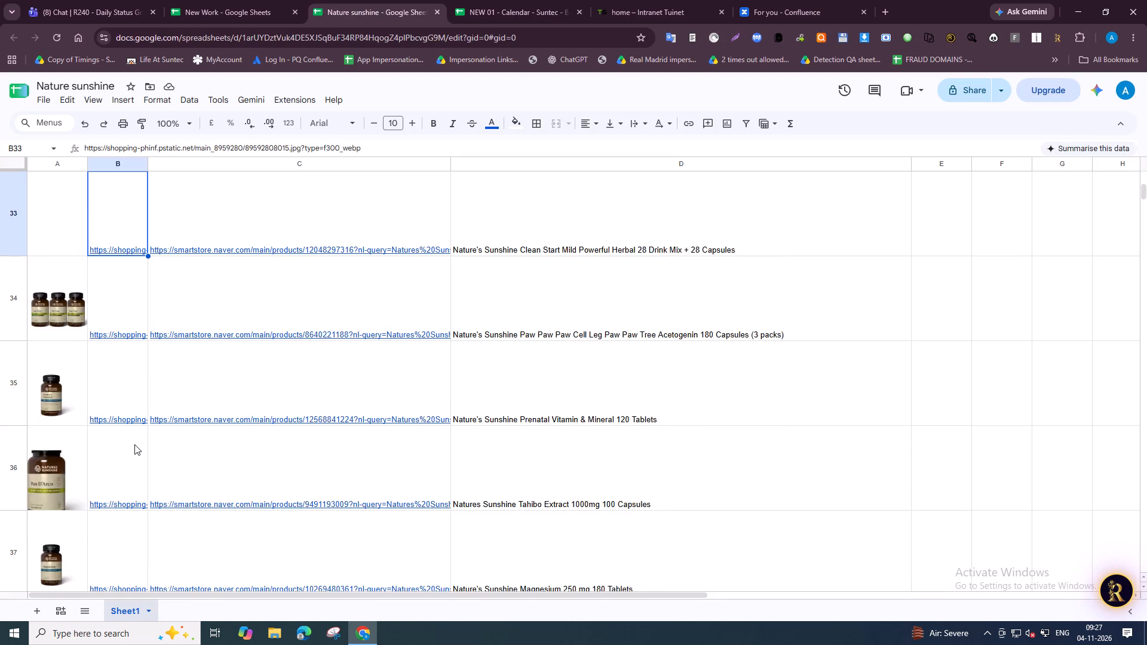
pyautogui.press('Up')
pyautogui.press('Up')
pyautogui.press('Up')
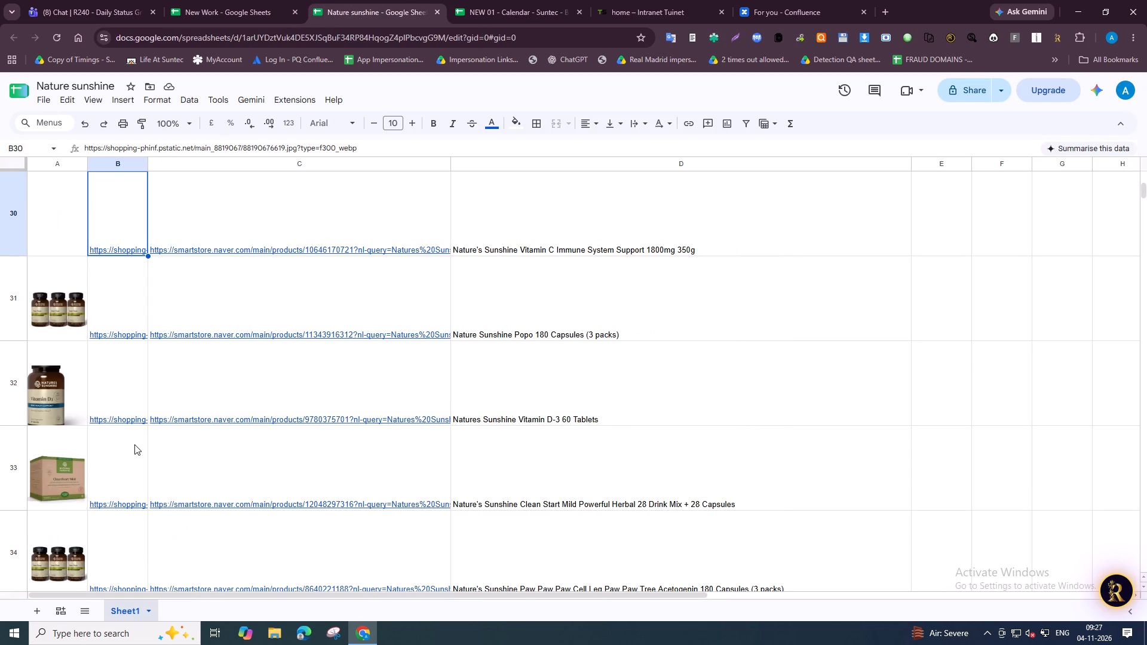
pyautogui.press('Up')
pyautogui.press('Up')
pyautogui.press('Up')
pyautogui.press('Down')
pyautogui.press('Down')
pyautogui.press('Down')
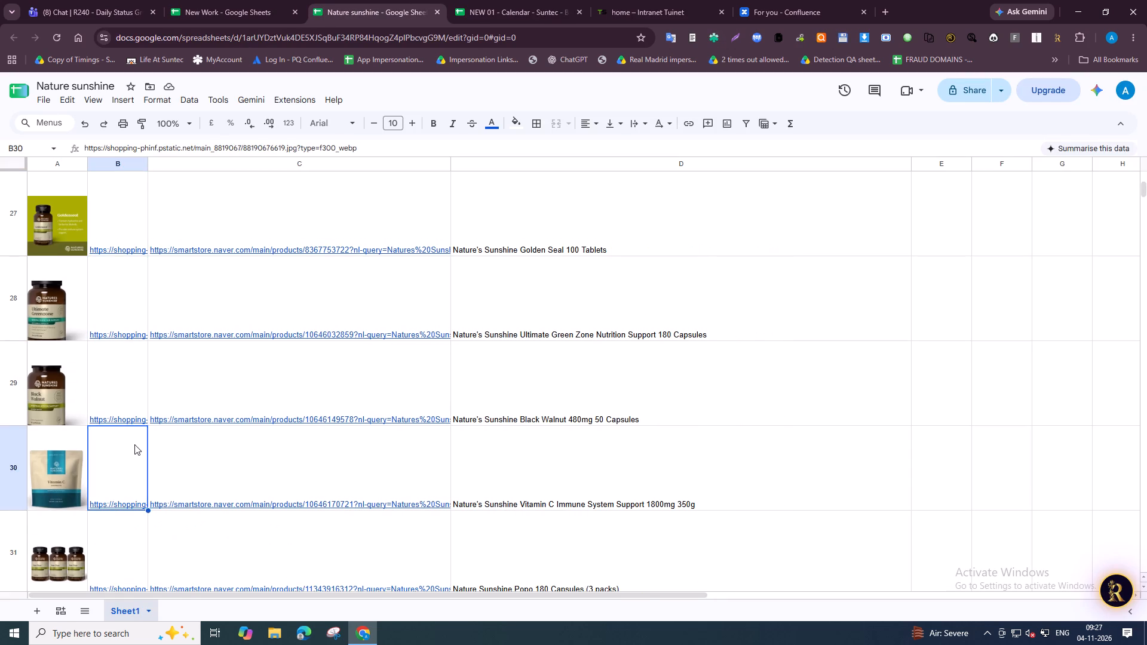
pyautogui.press('Down')
pyautogui.press('Up')
# View the linked product images for rows 30 up to 27 one by one, closing each image after viewing.
pyautogui.hotkey('alt', 'Return')
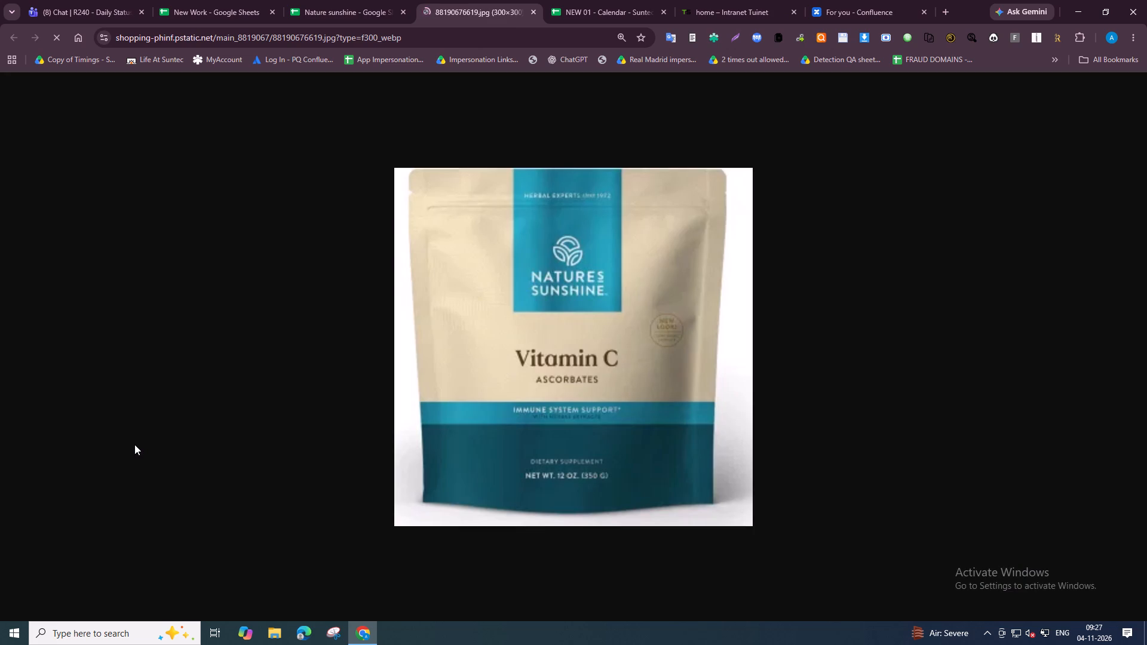
pyautogui.hotkey('ctrl', 'w')
pyautogui.press('Up')
pyautogui.hotkey('alt', 'Return')
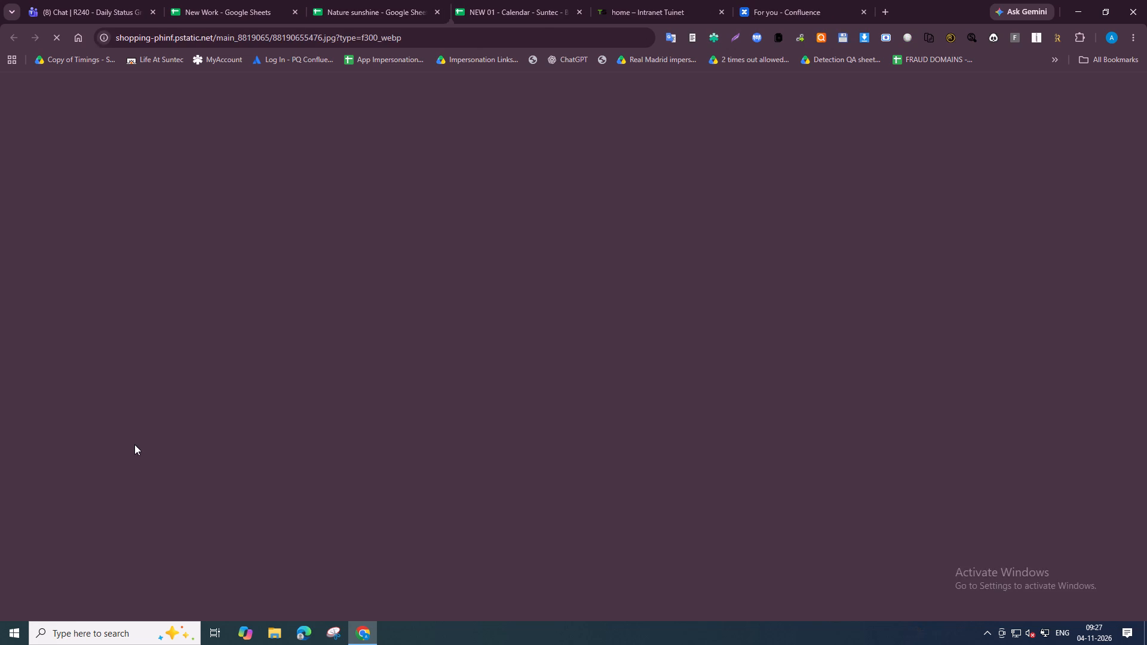
pyautogui.hotkey('ctrl', 'w')
pyautogui.press('Up')
pyautogui.hotkey('alt', 'Return')
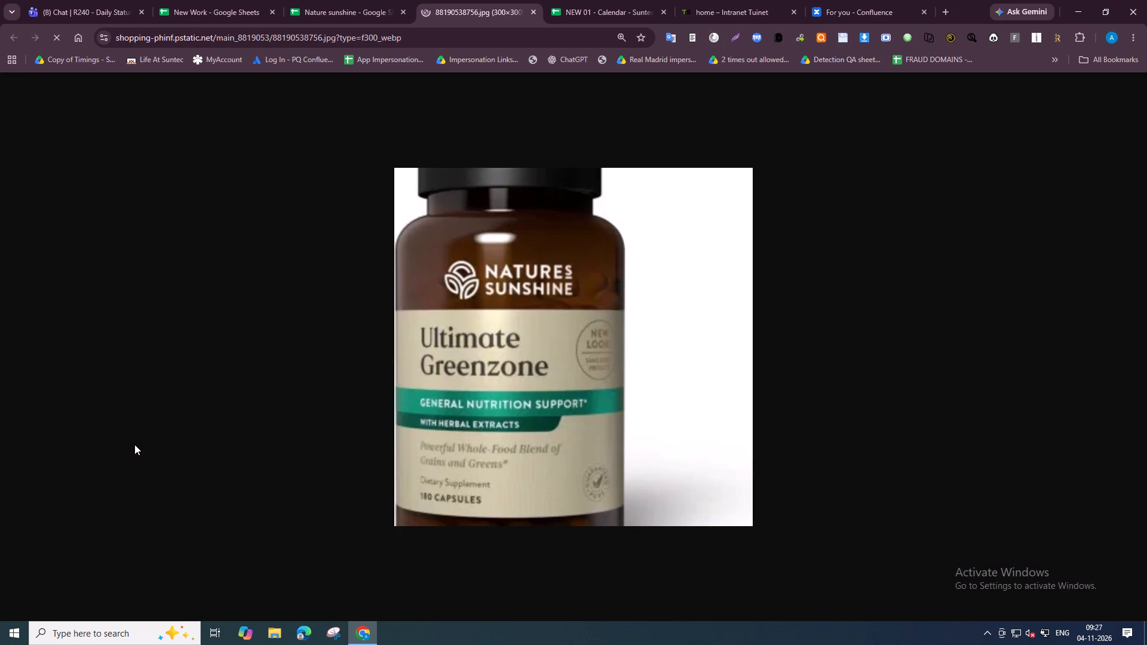
pyautogui.hotkey('ctrl', 'w')
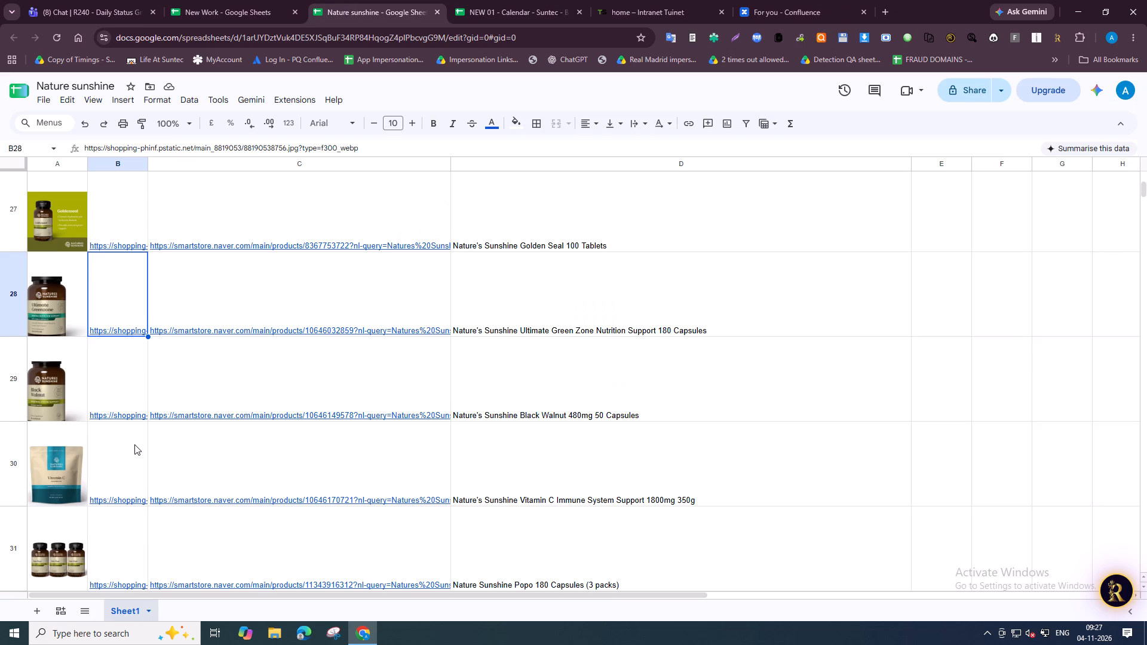
pyautogui.press('Up')
pyautogui.hotkey('alt', 'Return')
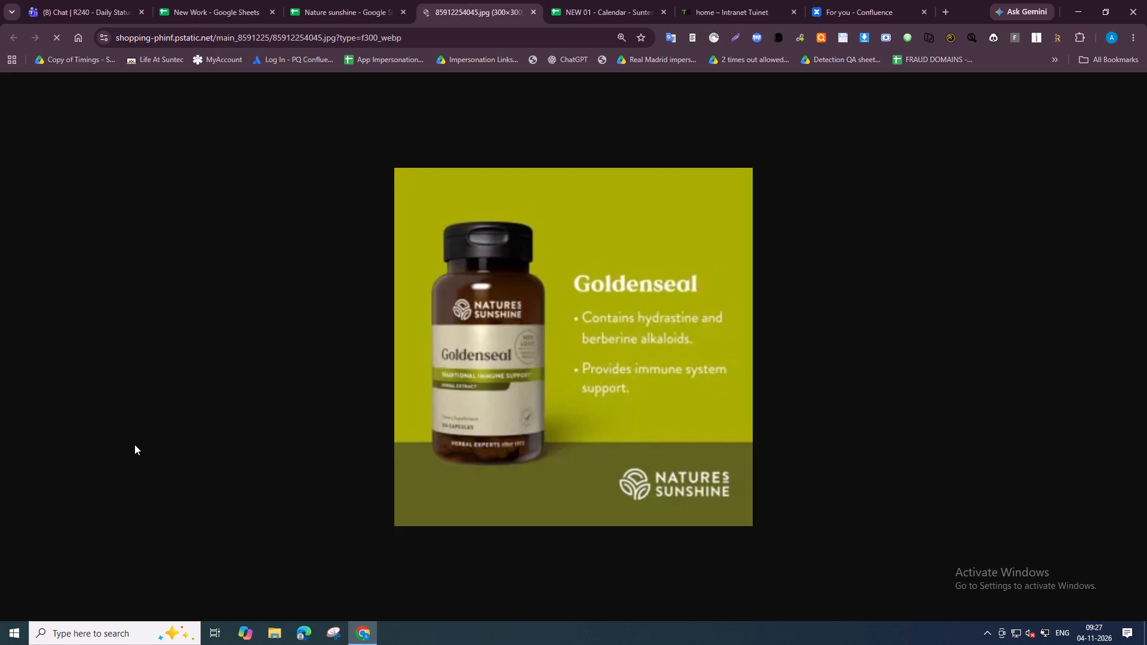
pyautogui.hotkey('ctrl', 'w')
# Look over the product thumbnails and titles from row 26 up to row 17 of the Nature sunshine sheet.
pyautogui.press('Up')
pyautogui.press('Up')
pyautogui.press('Up')
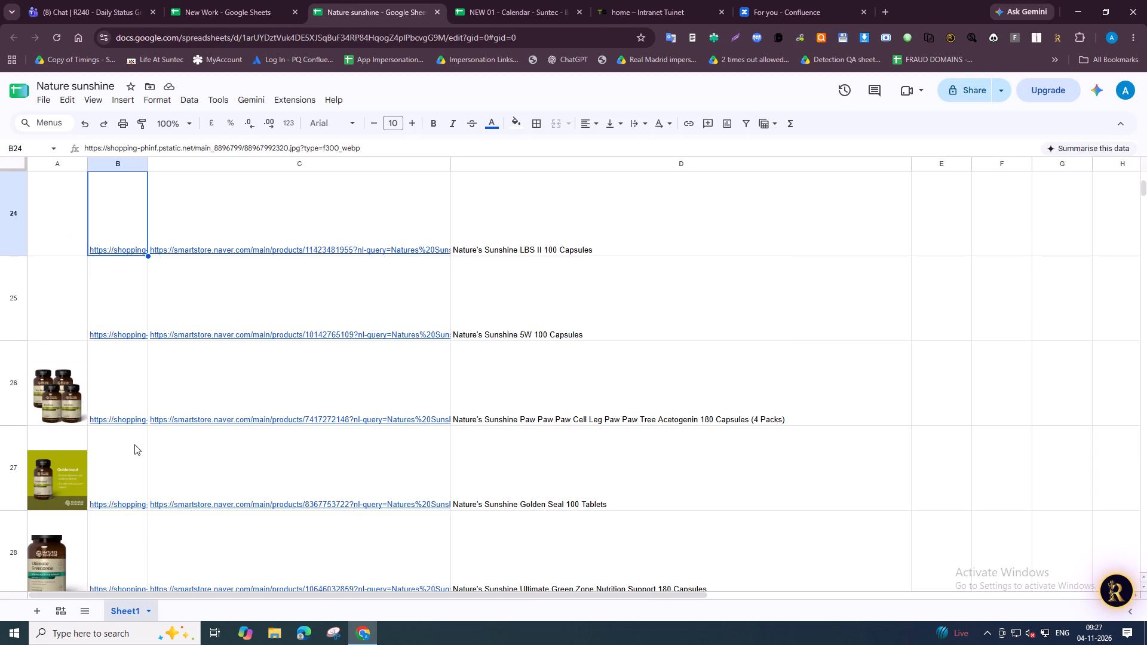
pyautogui.press('Up')
pyautogui.press('Up')
pyautogui.press('Up')
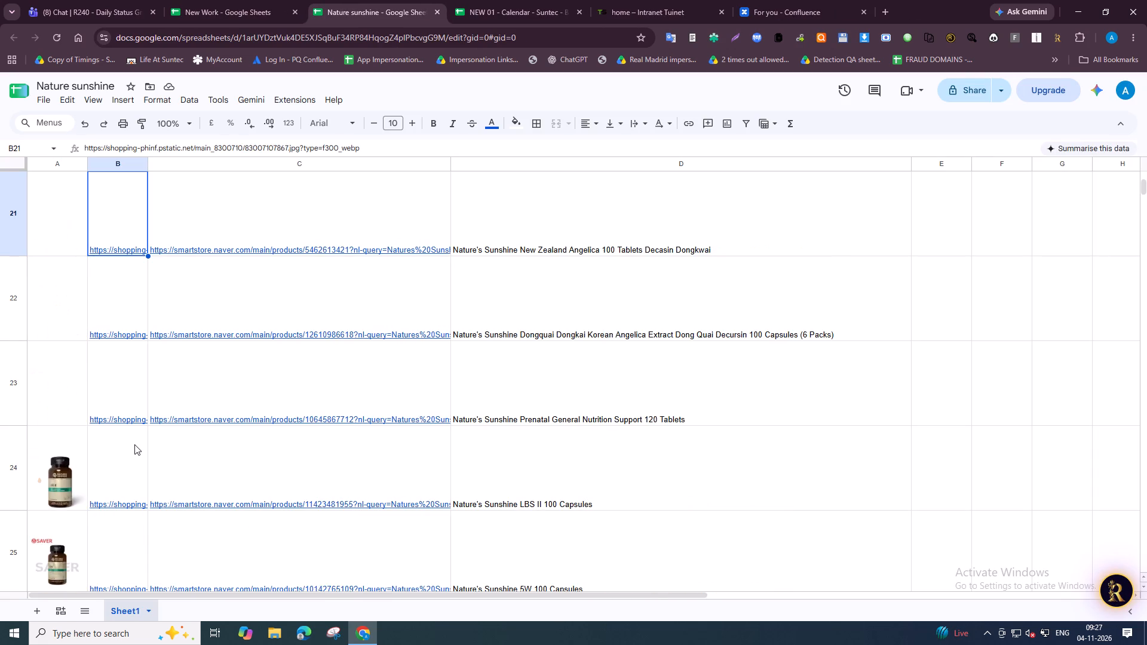
pyautogui.press('Up')
pyautogui.press('Up')
pyautogui.press('Up')
pyautogui.press('Up')
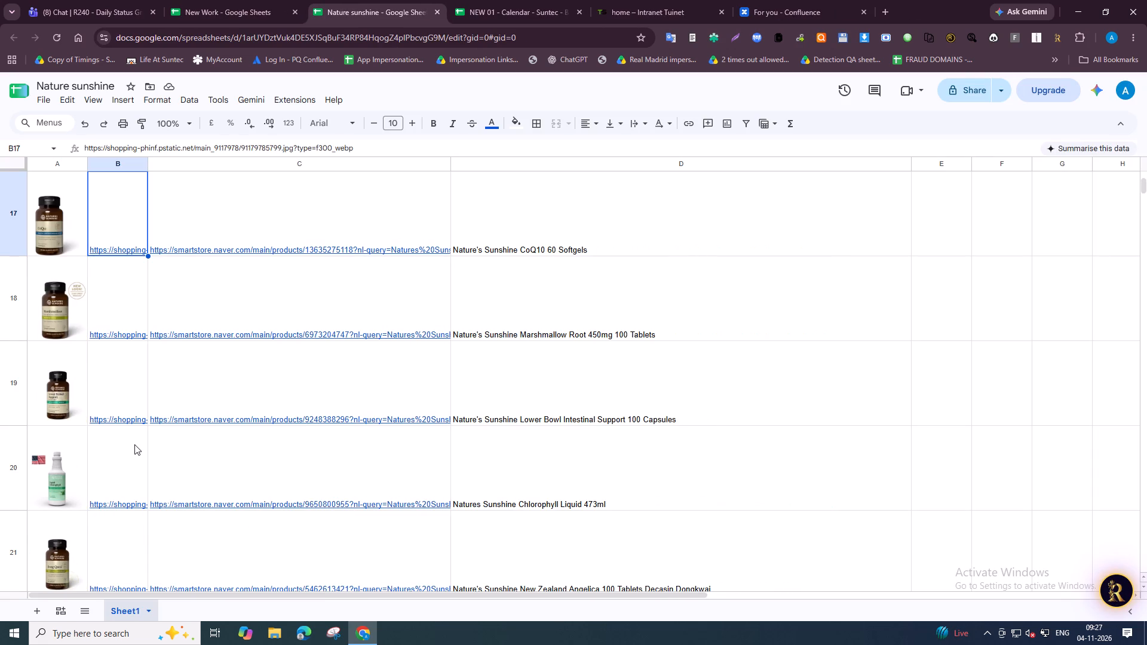
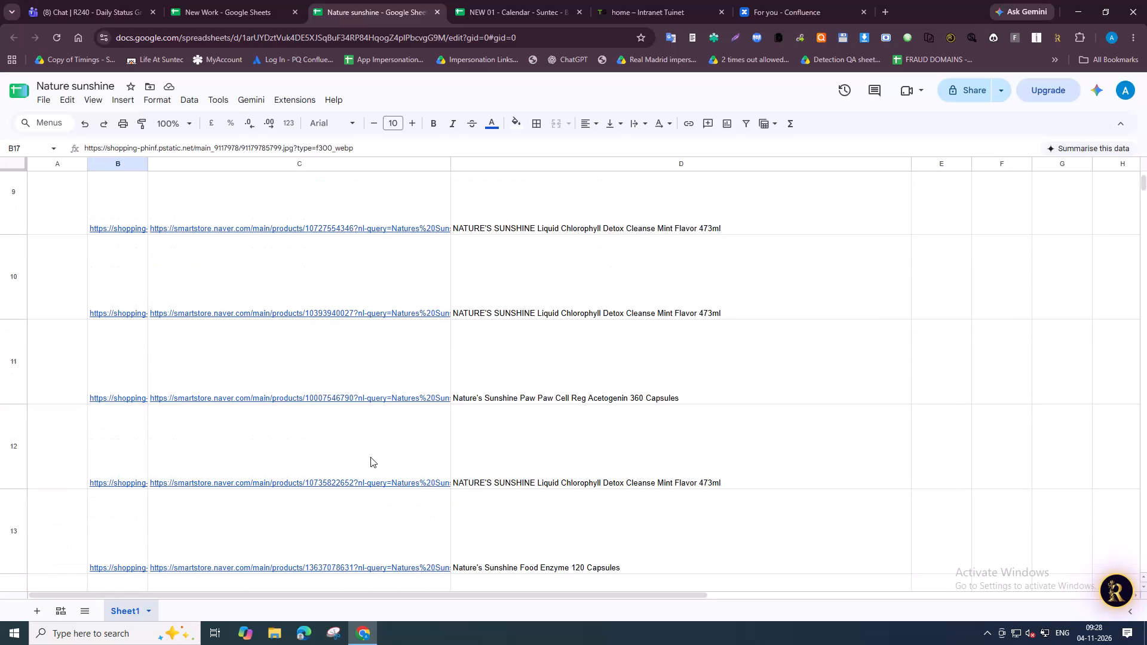
# Search the computer for "up" and launch the RedPoints Incidents Upshot app.
pyautogui.scroll(18, 363, 474)
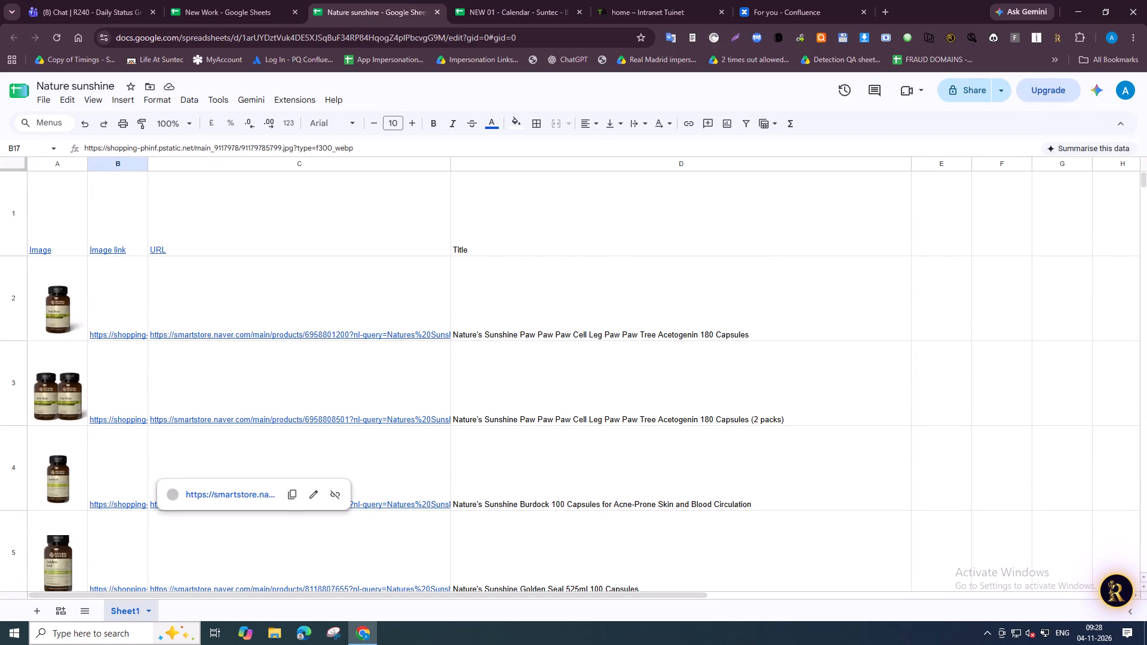
pyautogui.click(92, 641)
pyautogui.write('up')
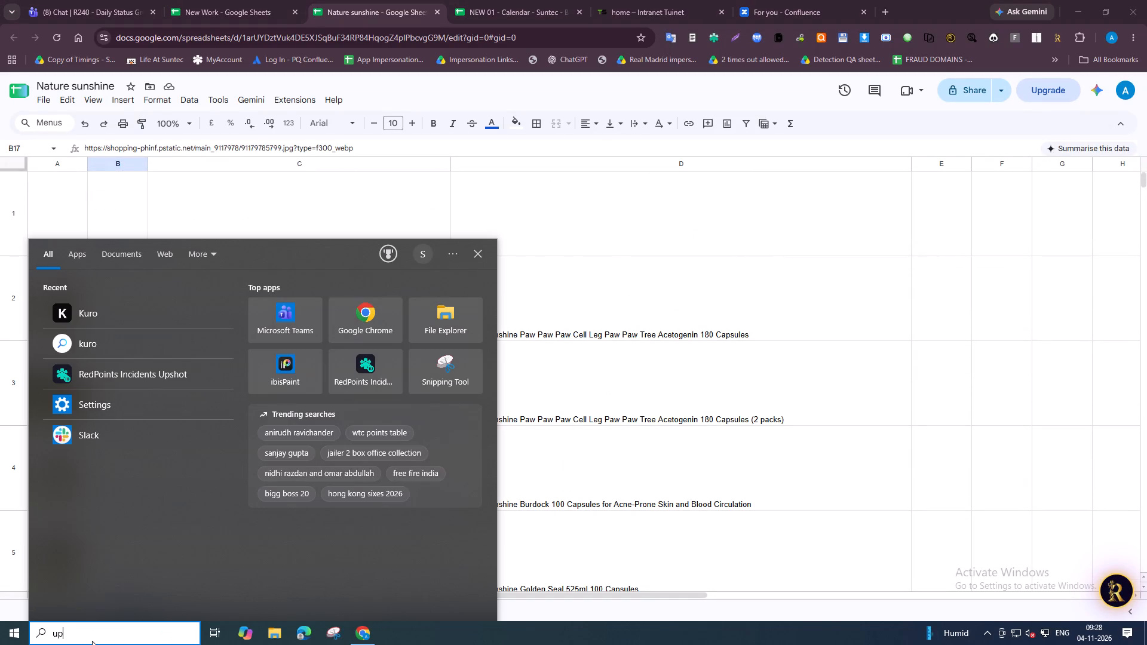
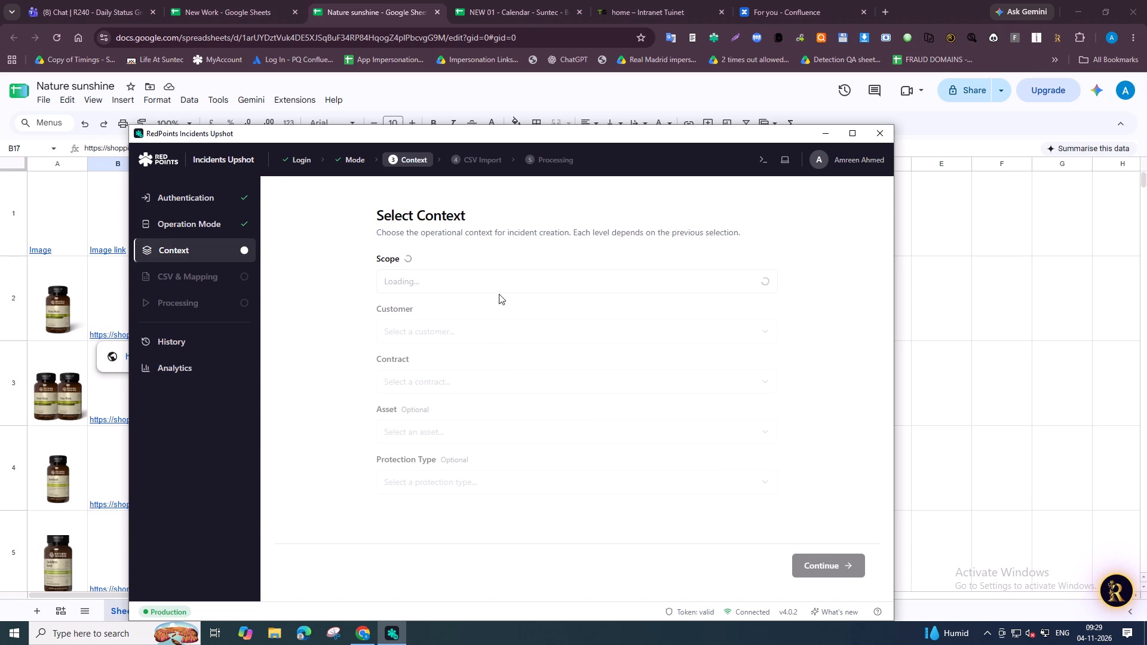
pyautogui.click(501, 290)
pyautogui.click(472, 332)
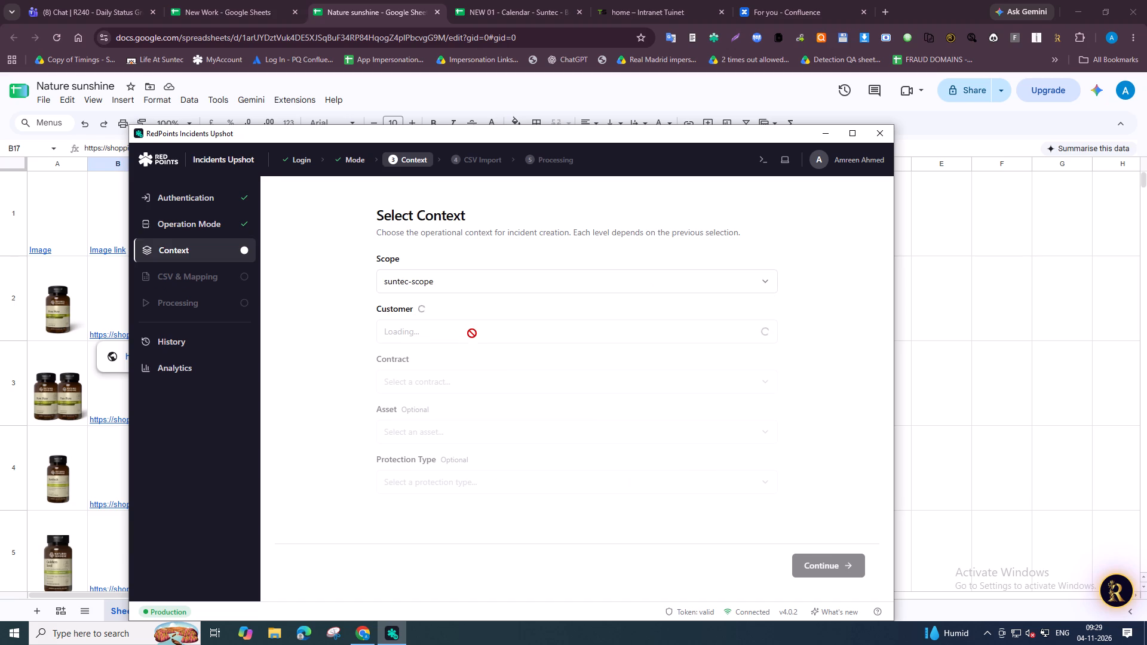
pyautogui.click(471, 341)
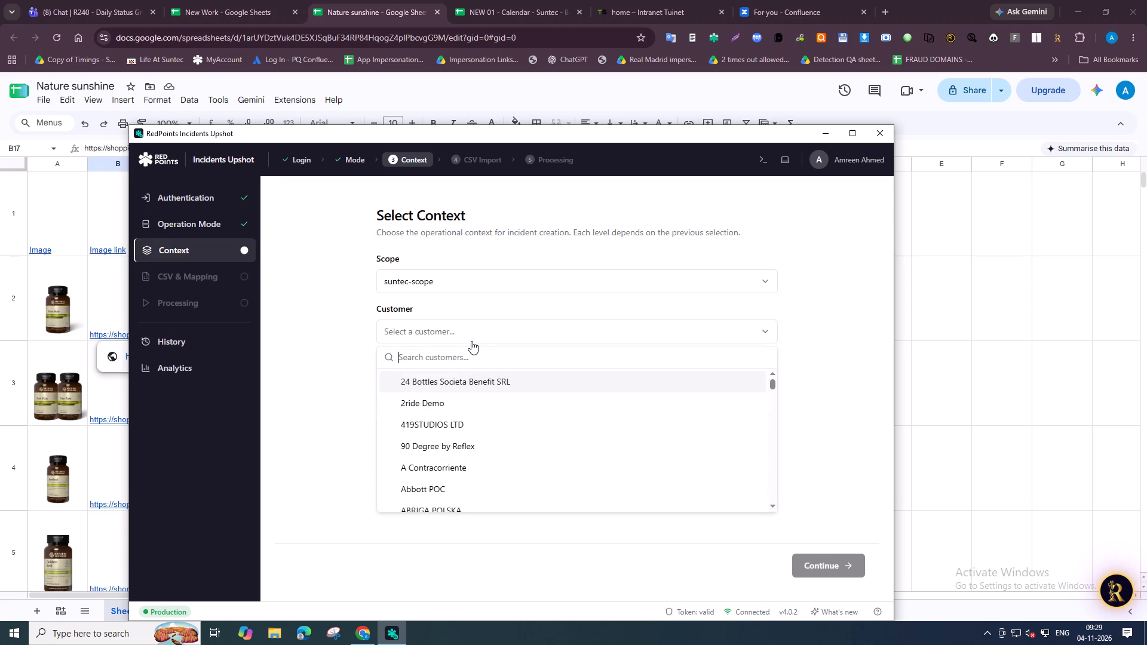
pyautogui.write('naut')
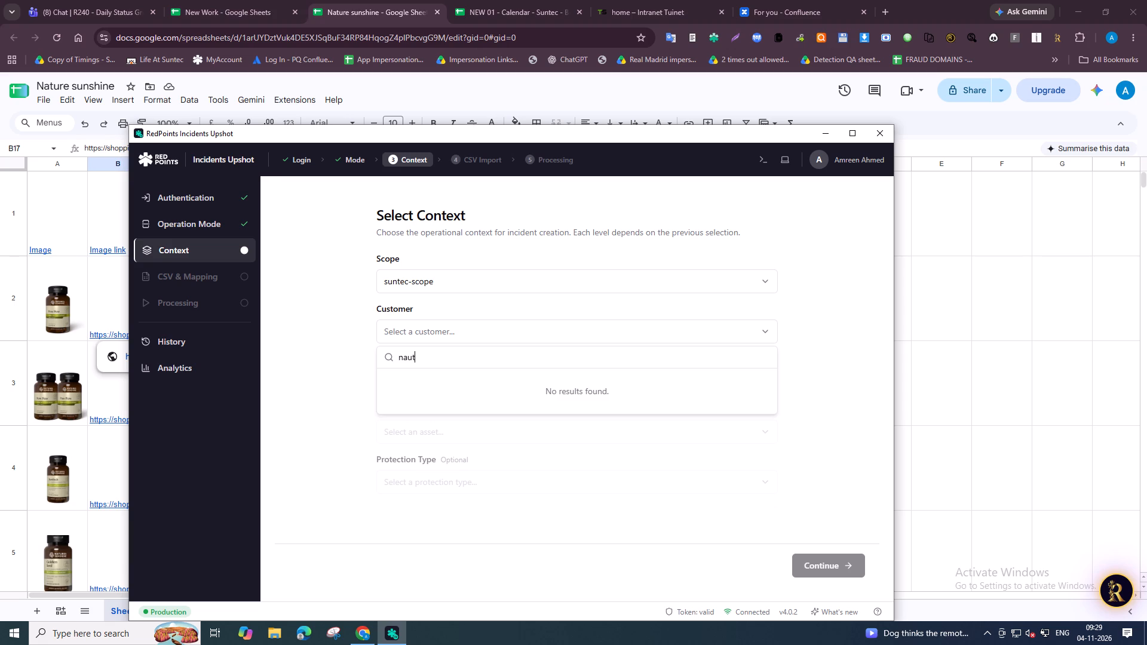
pyautogui.press('BackSpace')
pyautogui.press('BackSpace')
pyautogui.write('tur')
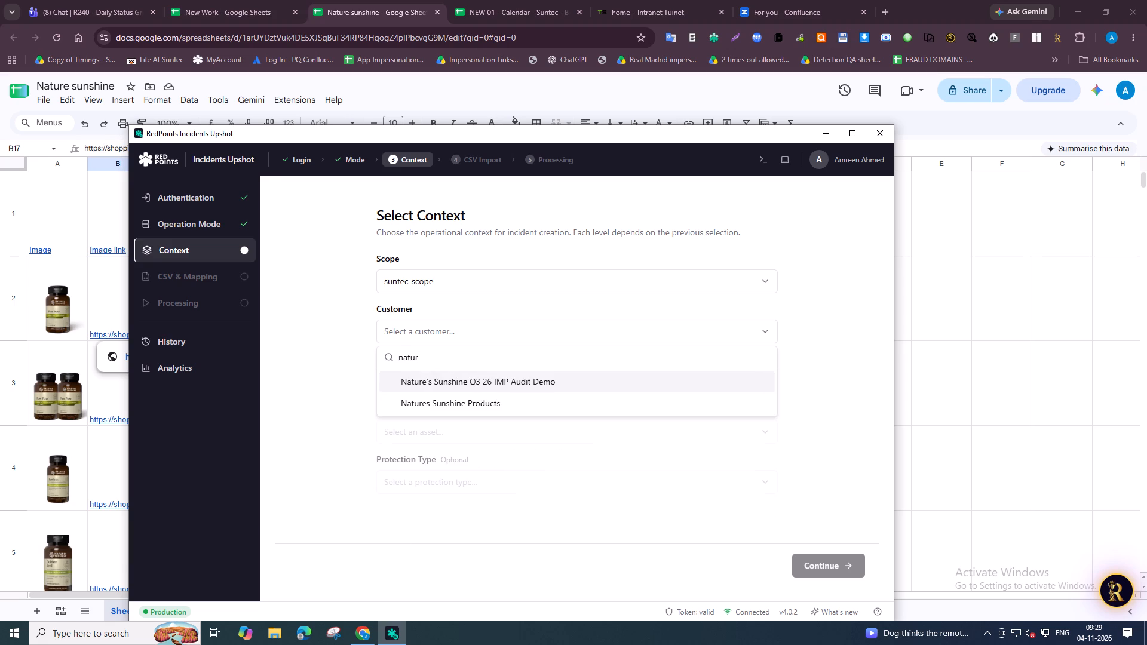
pyautogui.click(537, 403)
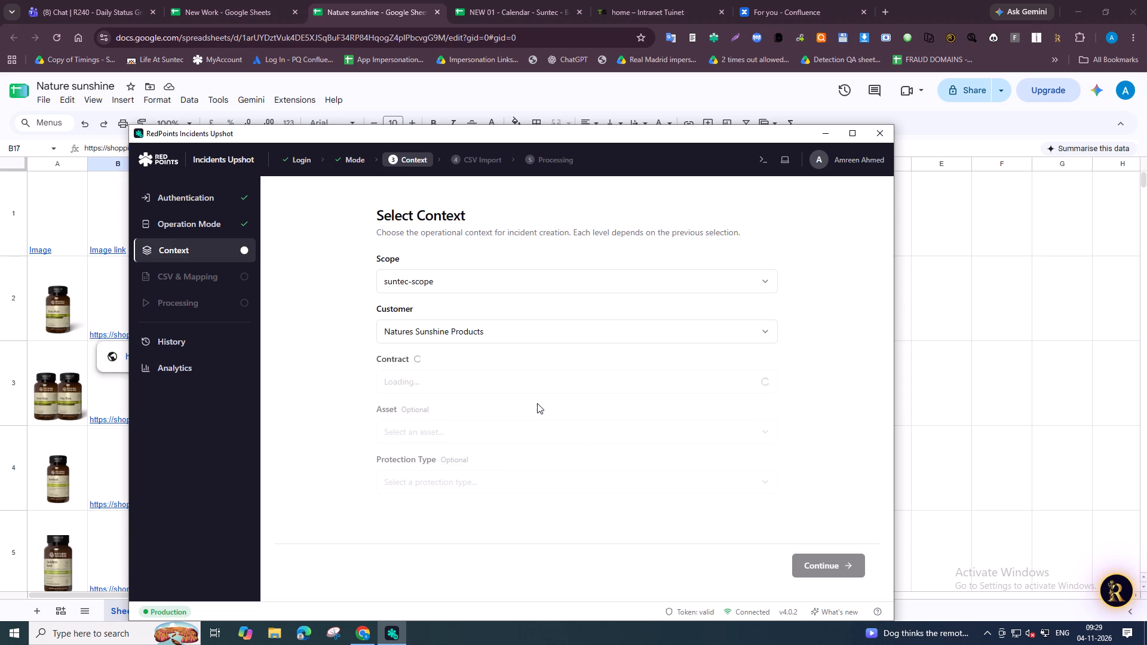
# Set the asset to Nature's Sunshine - 5 - Supplements & Vitamins under the IPR Brand Protection Contract.
pyautogui.click(547, 388)
pyautogui.click(542, 429)
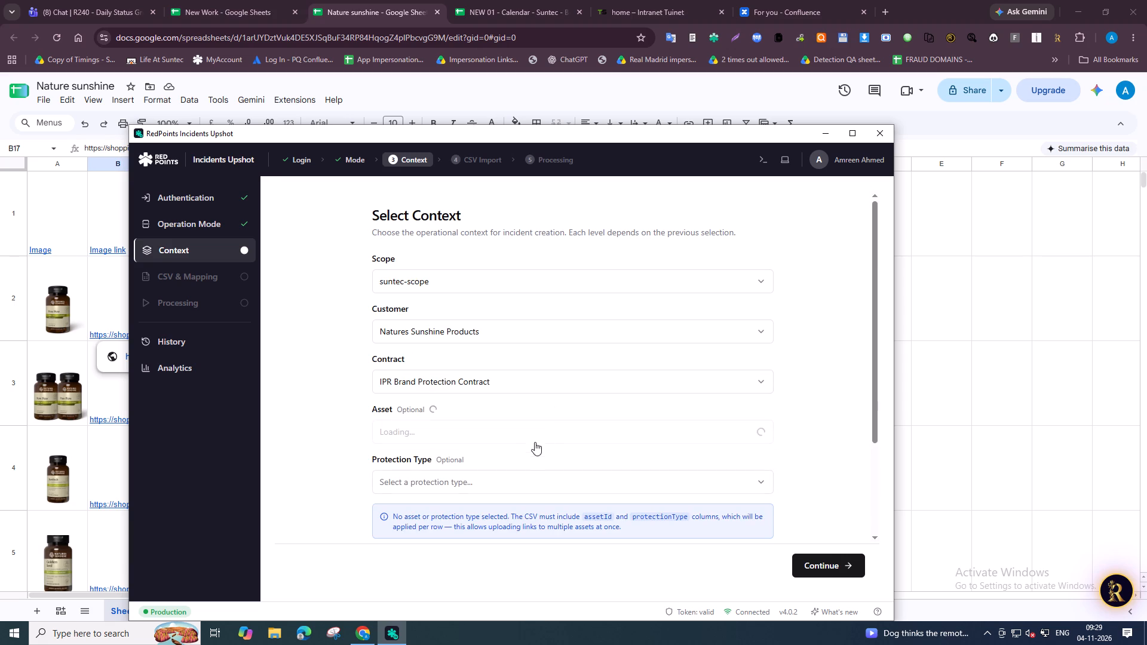
pyautogui.click(532, 441)
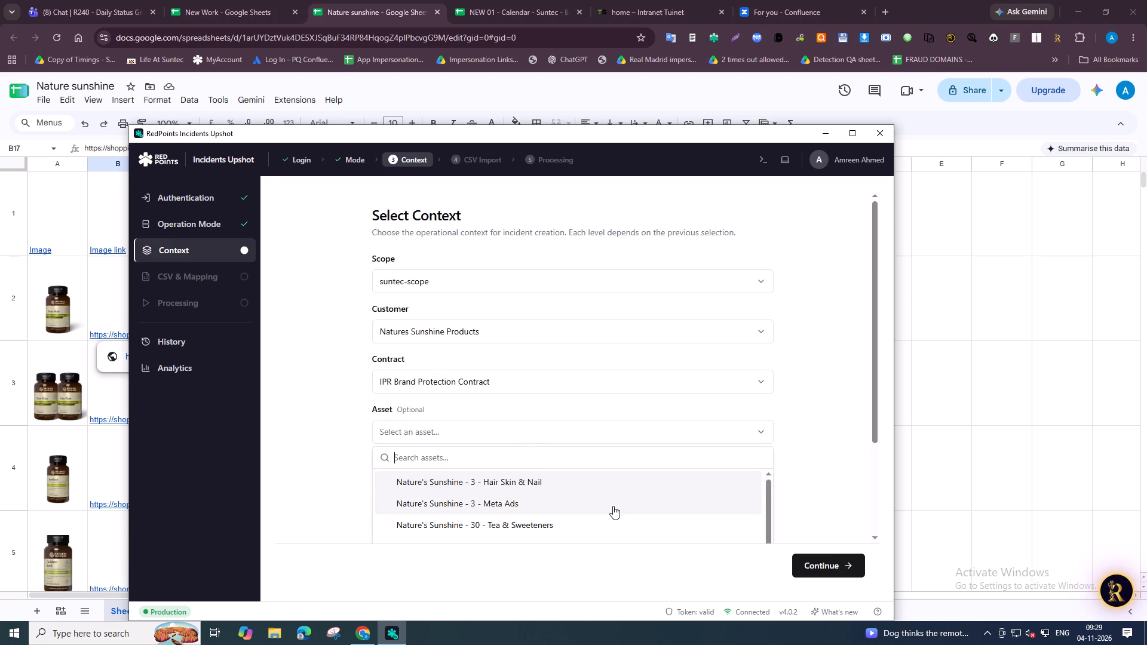
pyautogui.scroll(-2, 613, 505)
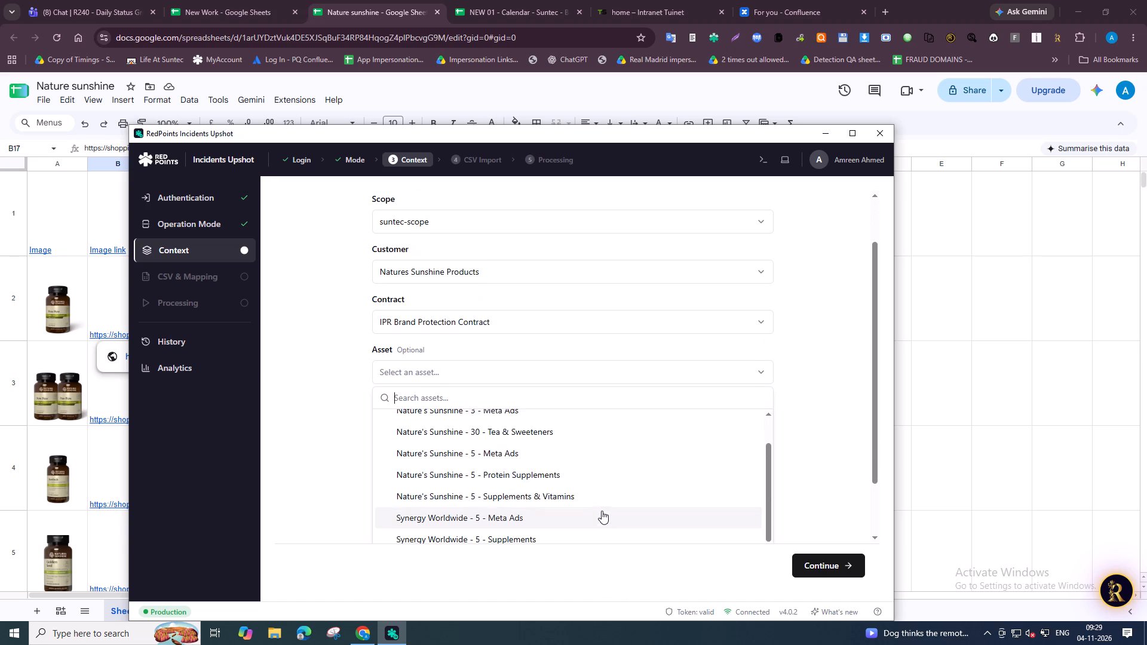
pyautogui.click(619, 500)
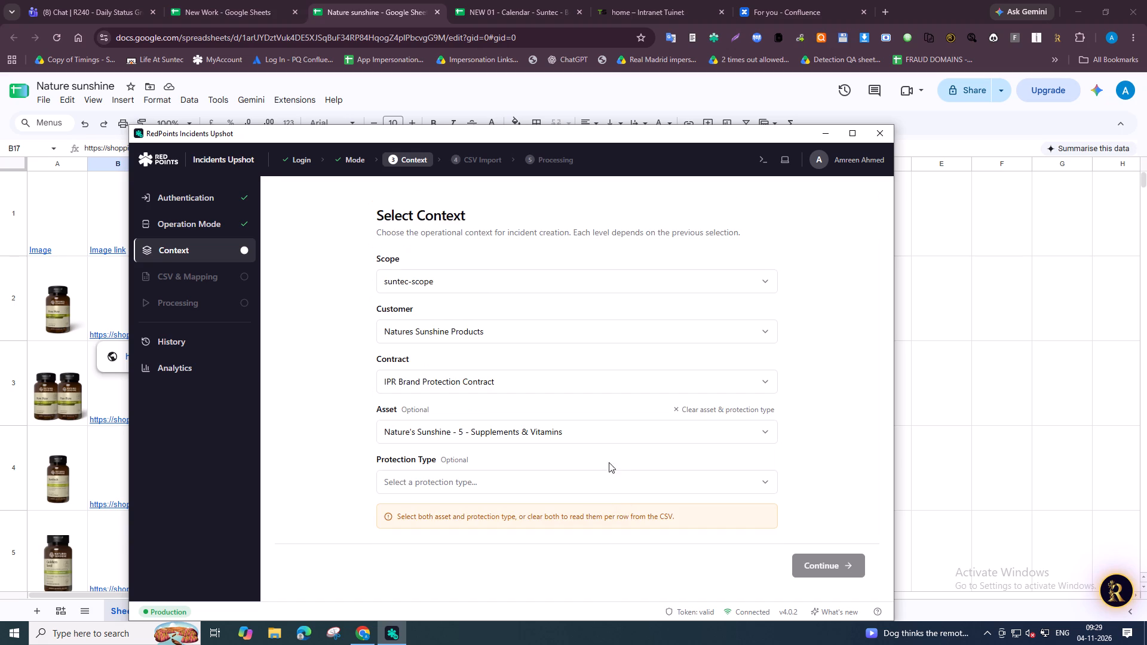
pyautogui.click(602, 441)
pyautogui.scroll(-4, 590, 484)
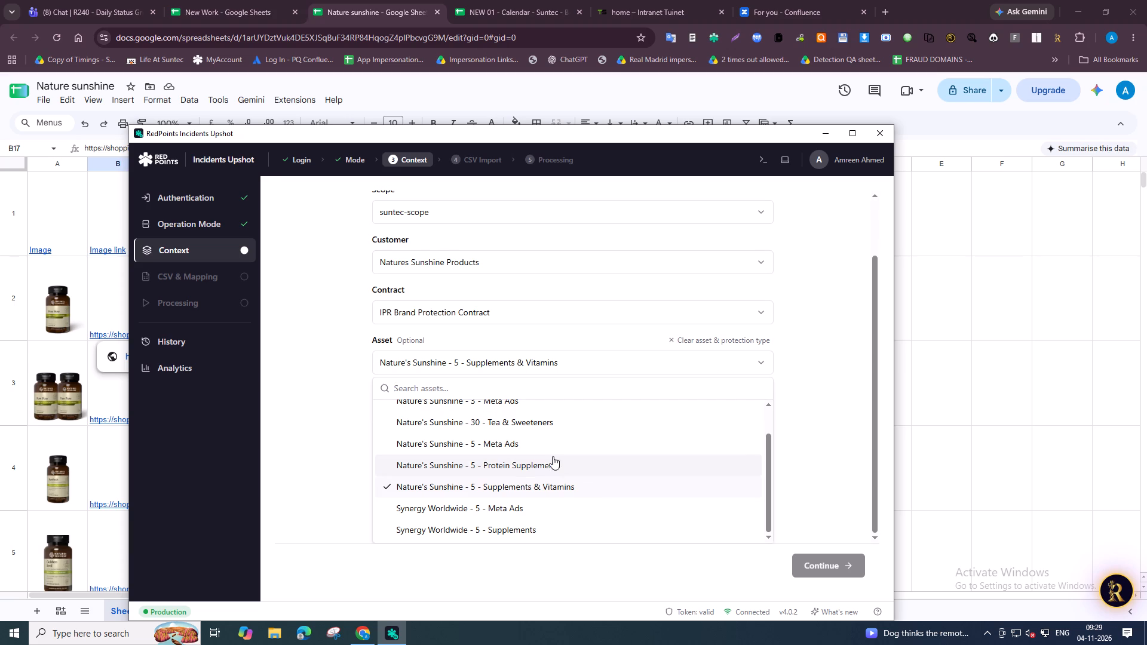
pyautogui.click(525, 489)
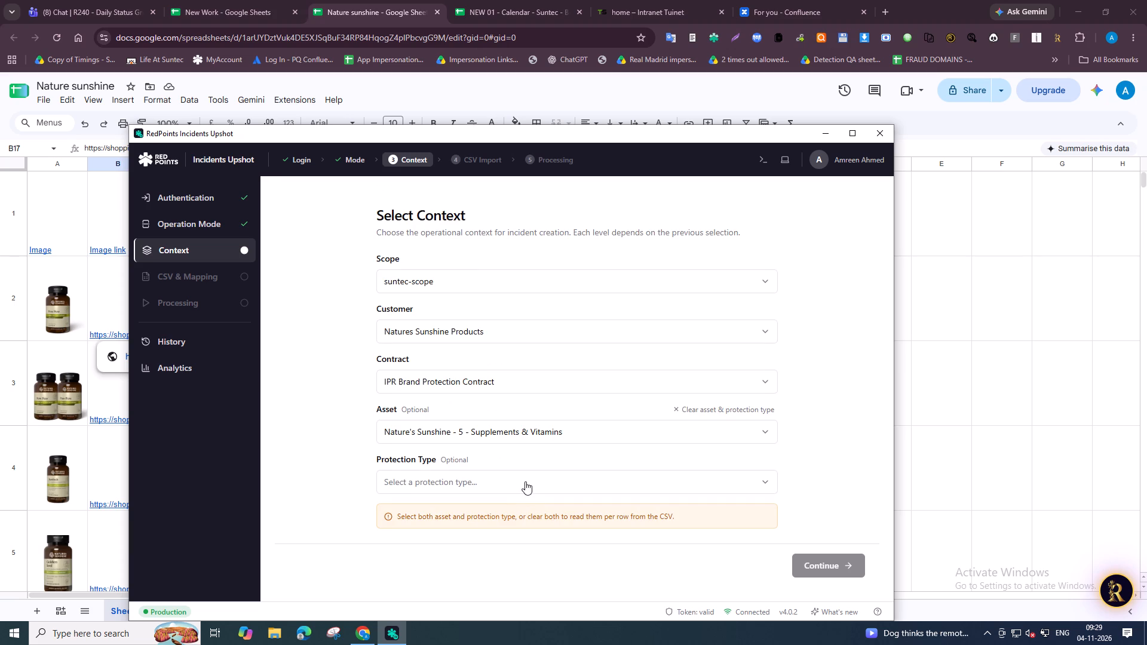
# Set the protection type to PRODUCT_COUNTERFEIT and continue to the CSV import stage.
pyautogui.click(525, 481)
pyautogui.scroll(-2, 525, 483)
pyautogui.click(474, 533)
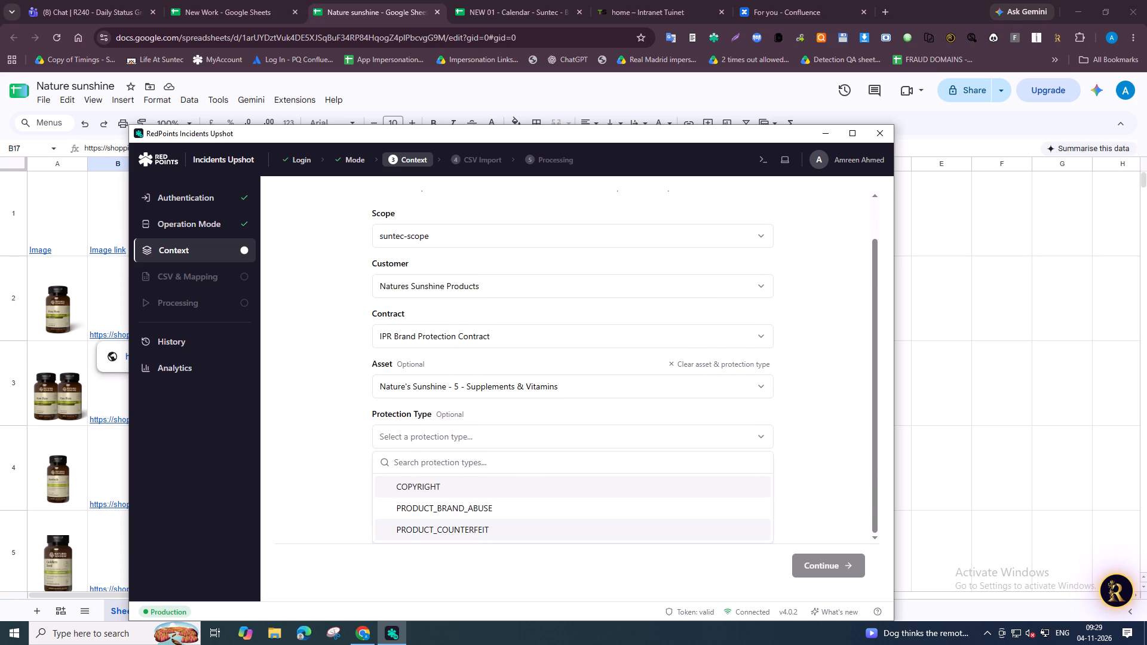
pyautogui.scroll(-3, 557, 502)
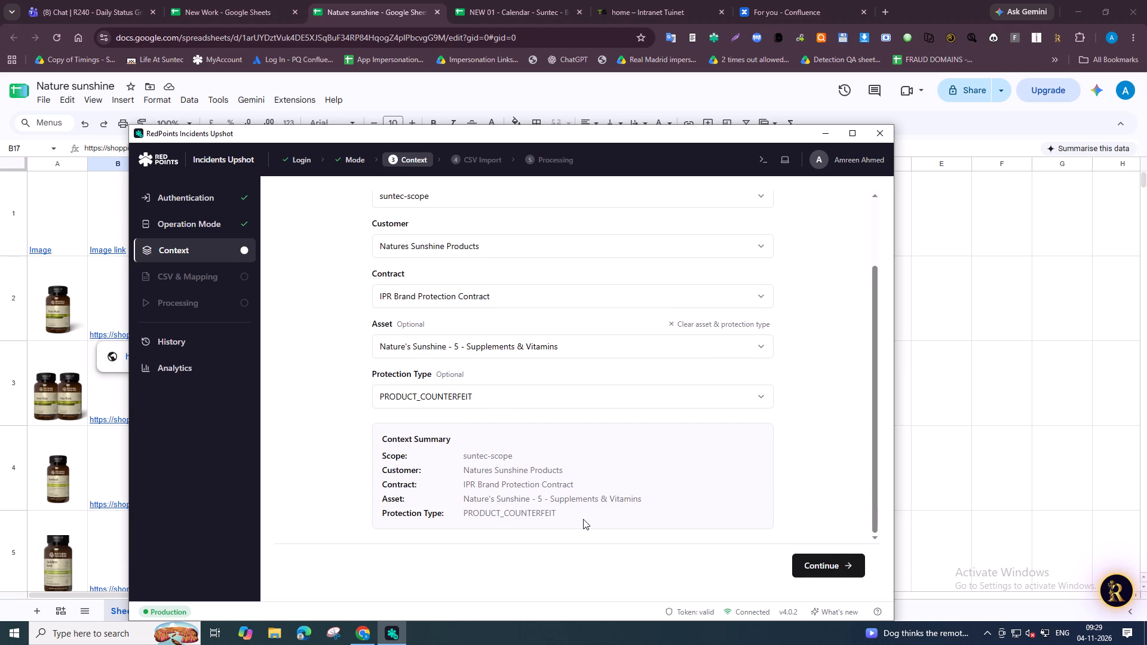
pyautogui.click(805, 561)
pyautogui.scroll(-1, 743, 548)
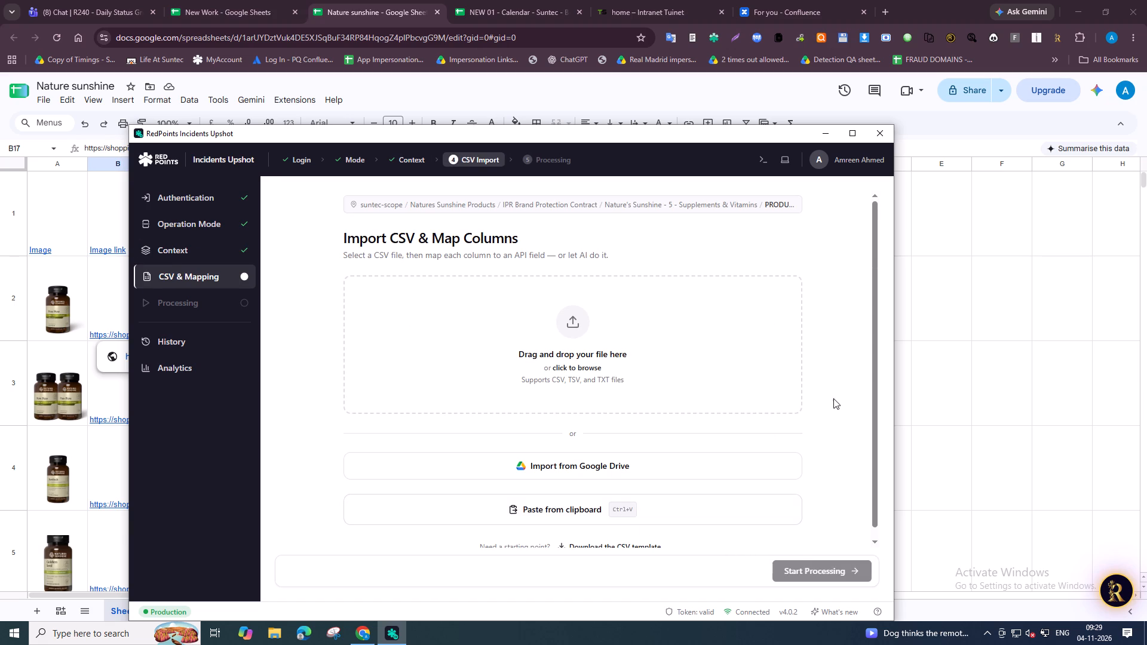
# Switch to the New Work spreadsheet in Chrome and go to the last entries of its New sheet.
pyautogui.click(936, 391)
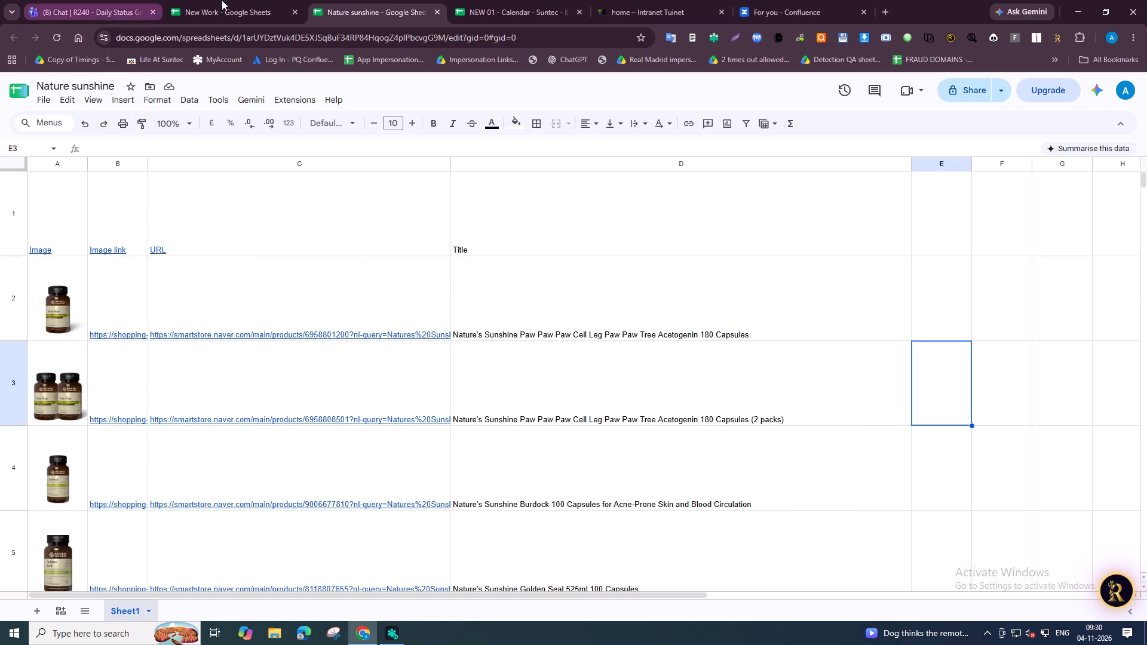
pyautogui.click(224, 0)
pyautogui.click(322, 607)
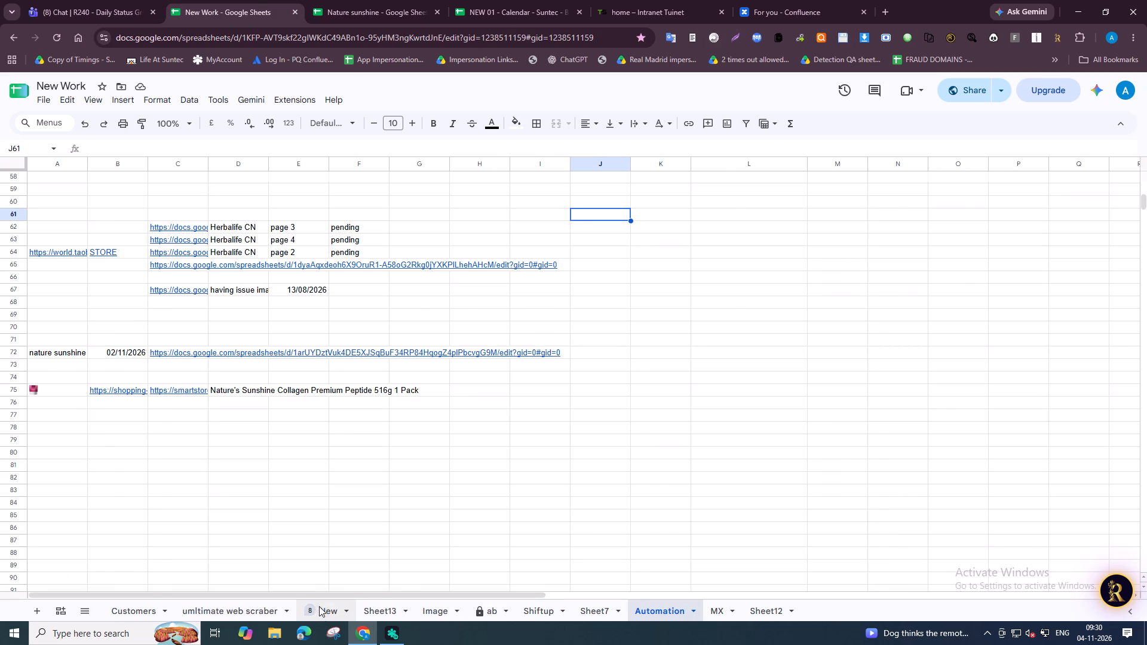
pyautogui.click(717, 486)
pyautogui.hotkey('ctrl', 'End')
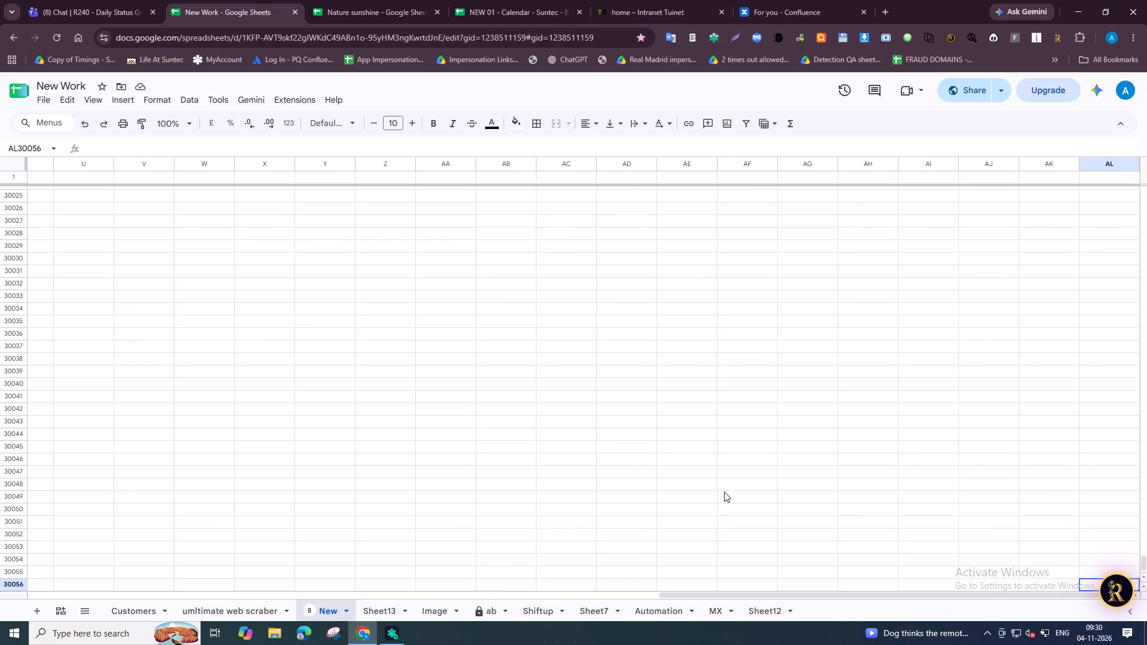
pyautogui.hotkey('ctrl', 'Left')
pyautogui.hotkey('ctrl', 'Left')
pyautogui.hotkey('ctrl', 'Up')
# Open the TikTok Shop IPPC new product complaint page in a new browser window.
pyautogui.hotkey('ctrl', 'n')
pyautogui.hotkey('ctrl', 'b')
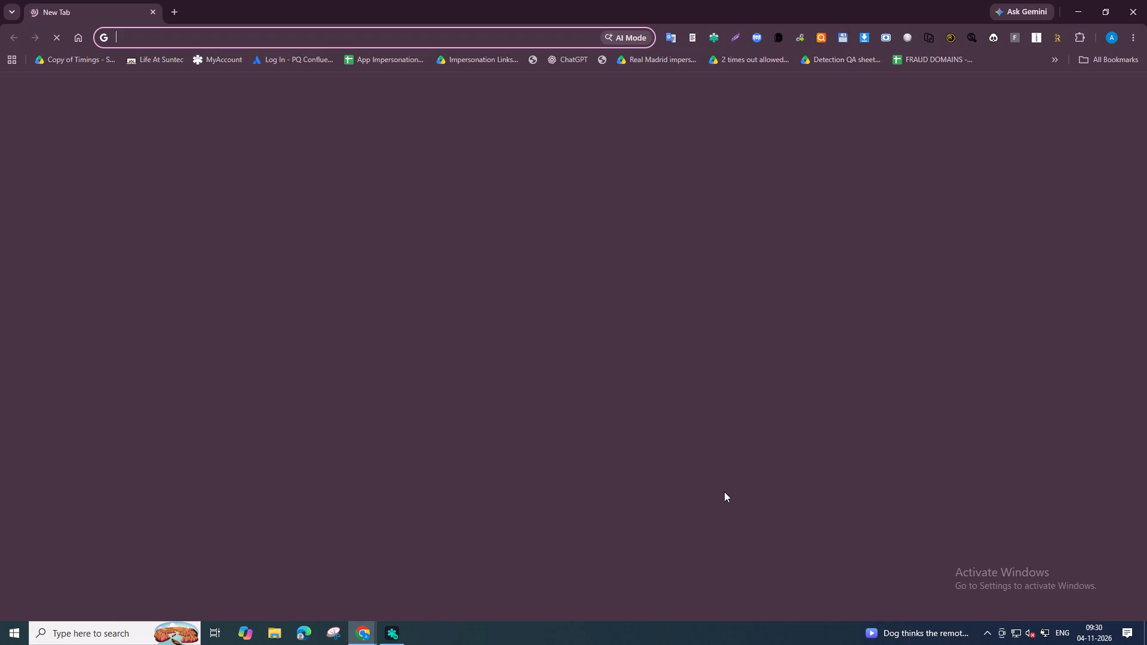
pyautogui.write('tikt')
pyautogui.press('Return')
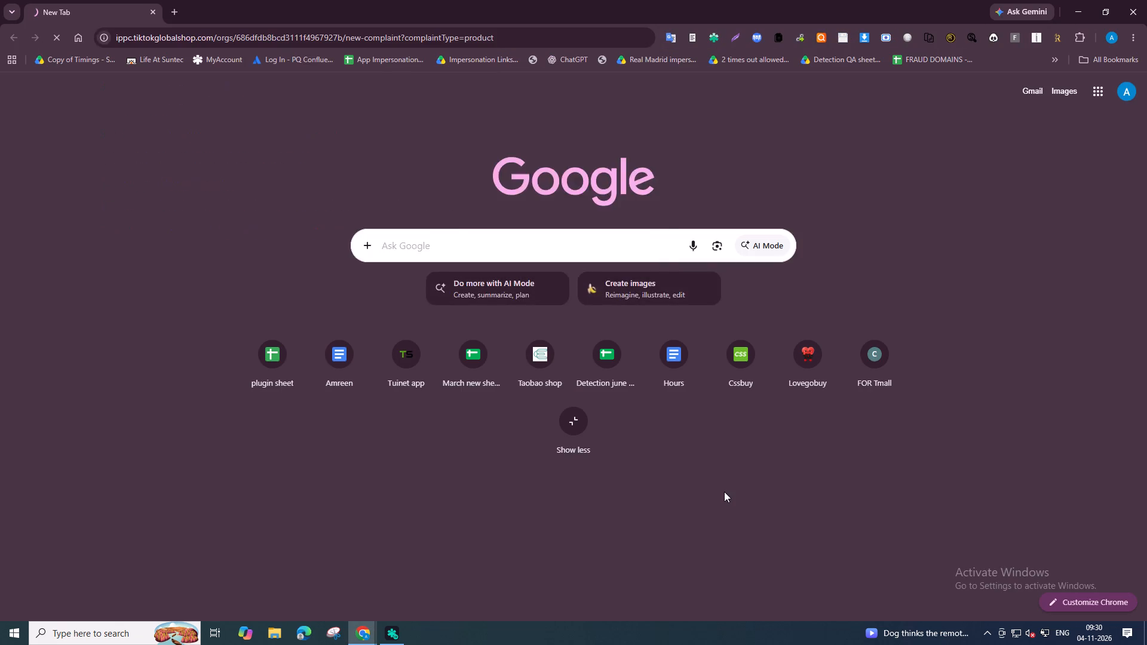
# Open the 3rd Tiktok Shop URL generator & follow-up doc spreadsheet in a new tab.
pyautogui.click(178, 6)
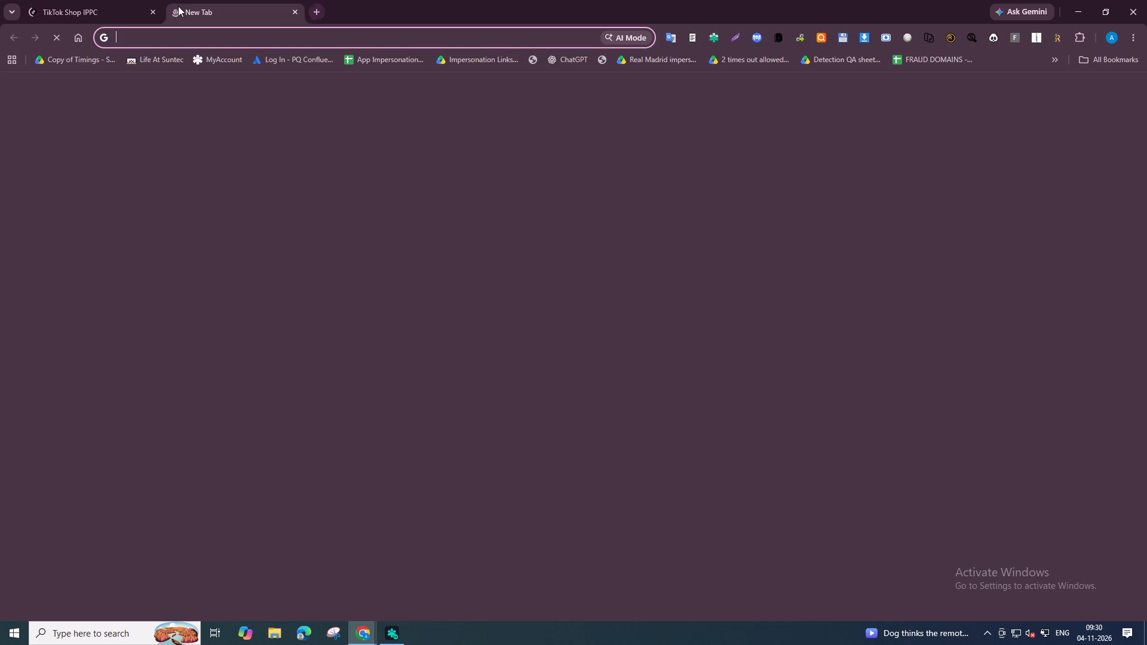
pyautogui.write('clien')
pyautogui.press('Return')
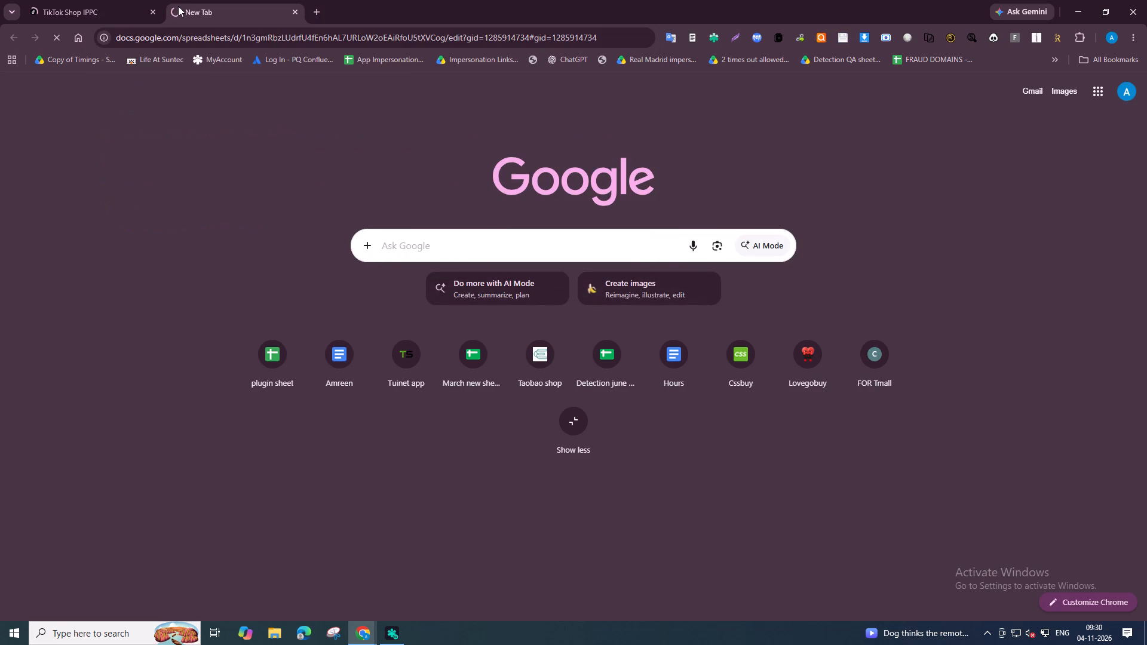
# Open the Tiktok link generate spreadsheet in another new tab.
pyautogui.click(310, 17)
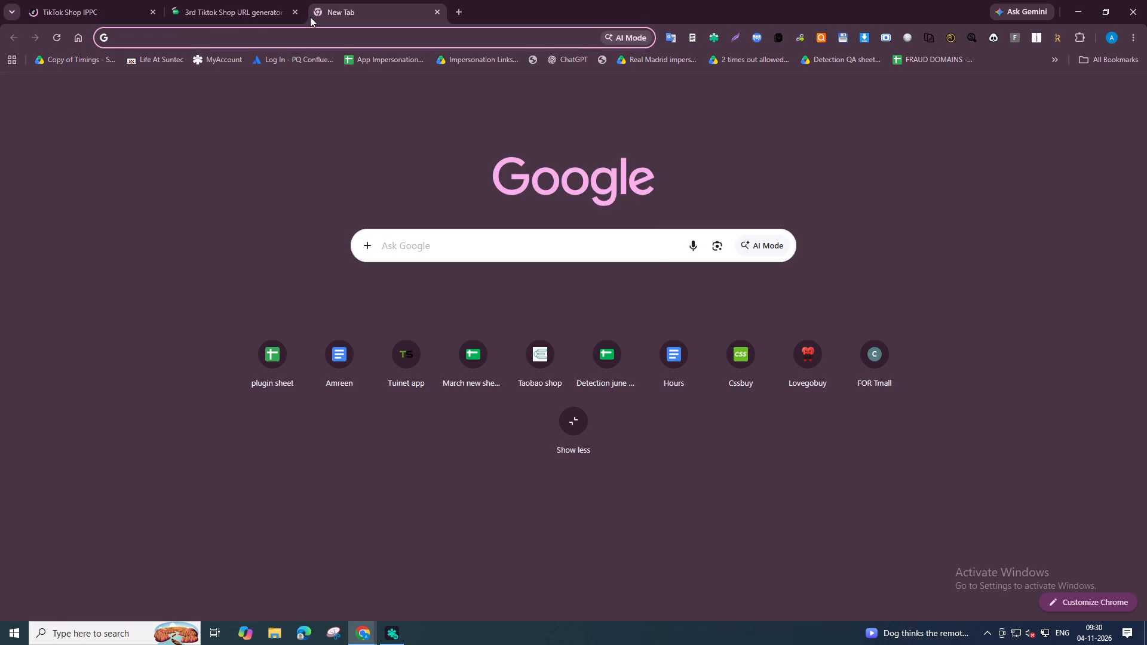
pyautogui.write('gen')
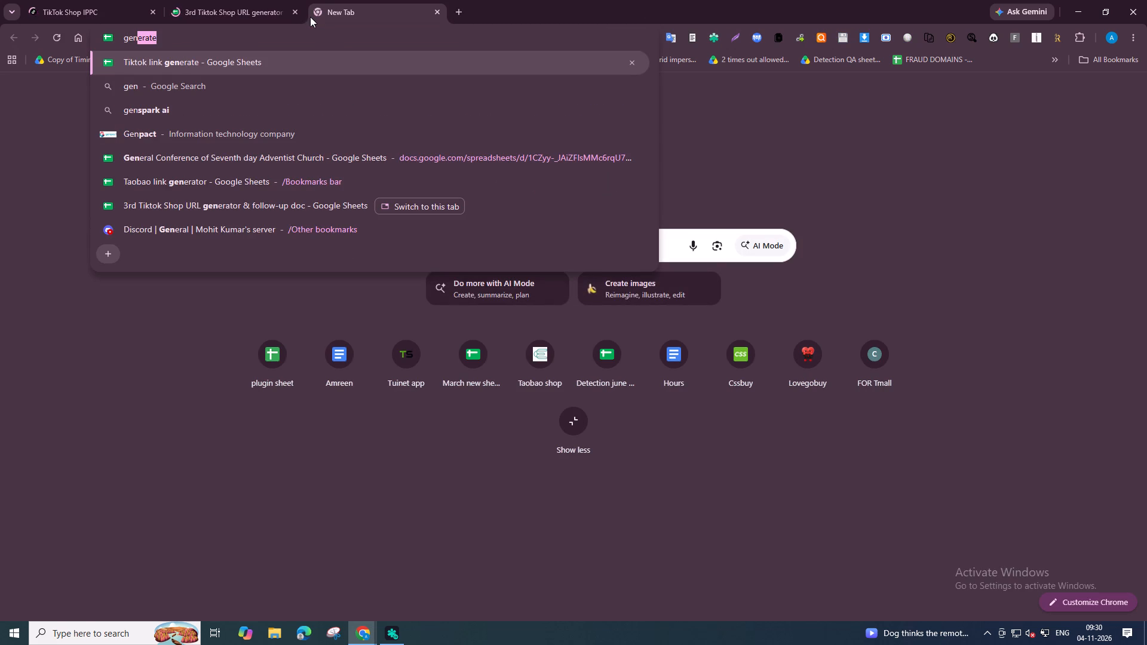
pyautogui.press('Up')
pyautogui.press('Up')
pyautogui.press('Up')
pyautogui.press('Down')
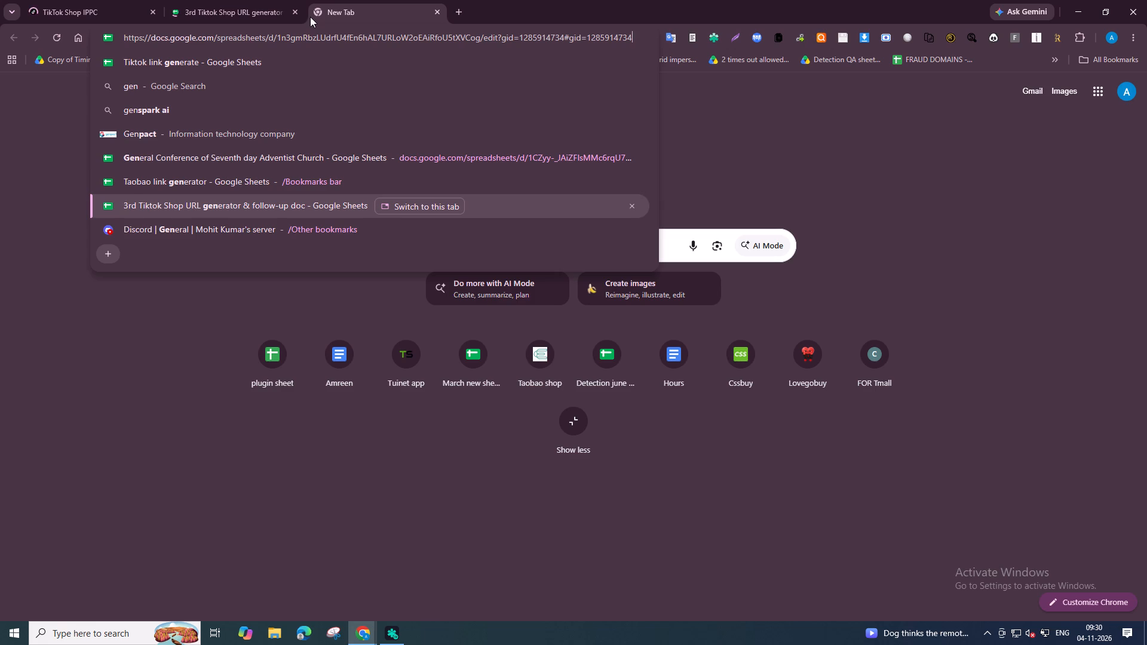
pyautogui.press('Down')
pyautogui.press('Down')
pyautogui.press('Return')
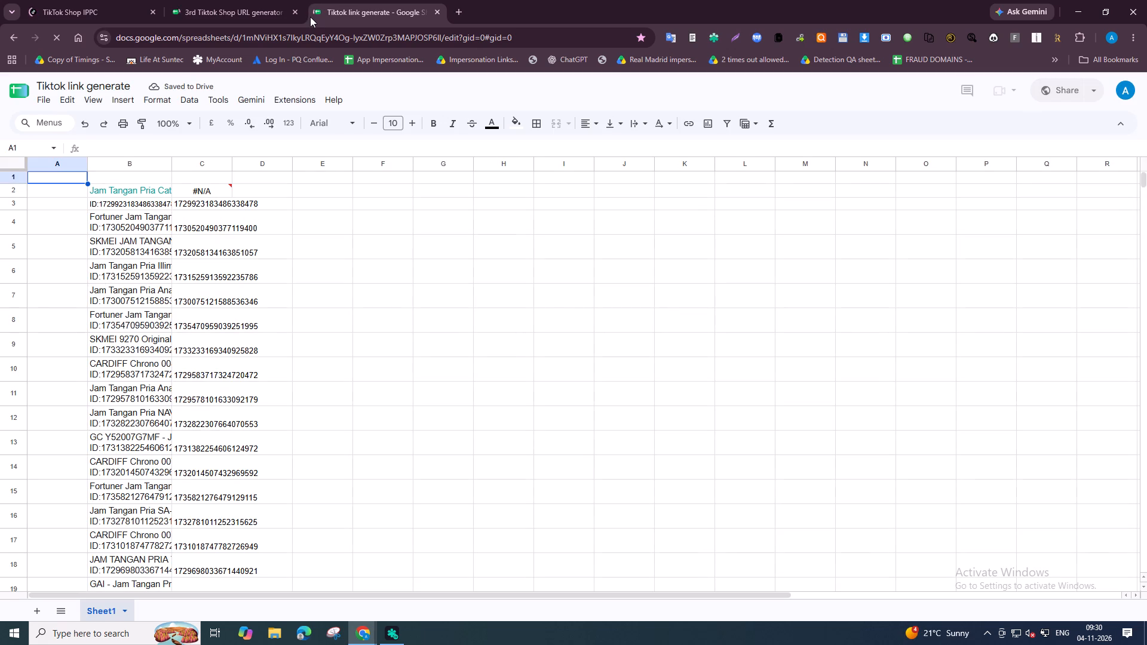
# Go to the last filled row of the Tiktok link generate sheet and select its column A cell.
pyautogui.hotkey('ctrl', 'End')
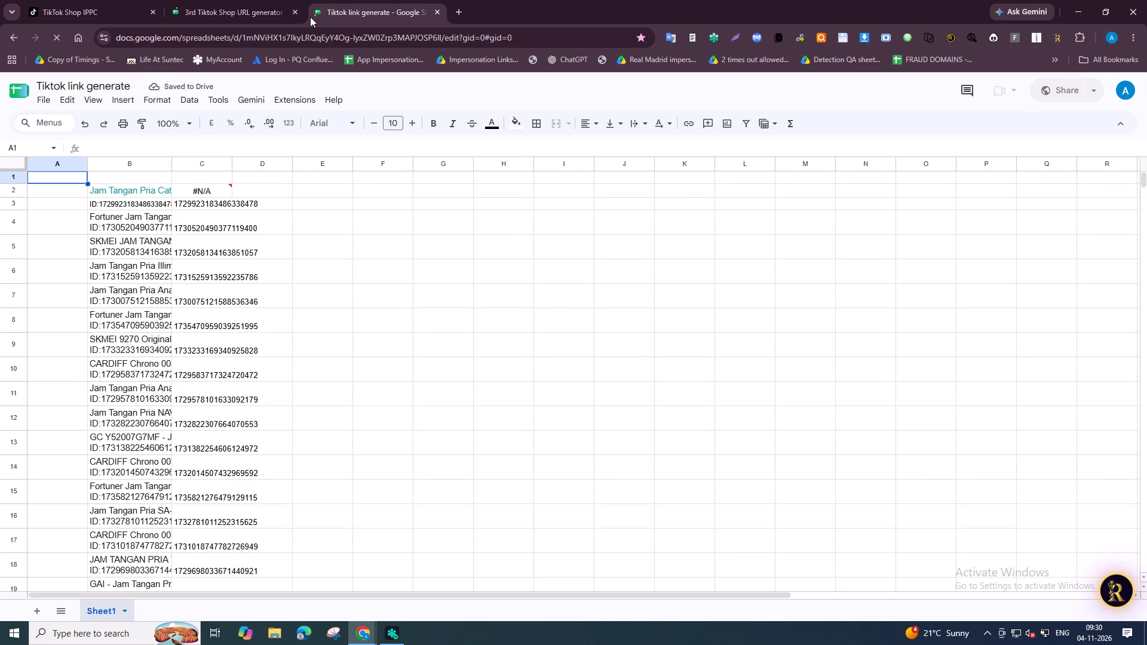
pyautogui.press('Left')
pyautogui.press('Left')
pyautogui.press('Left')
pyautogui.press('Left')
pyautogui.press('Left')
pyautogui.press('Left')
pyautogui.press('Left')
pyautogui.press('Left')
pyautogui.press('Left')
pyautogui.press('Left')
pyautogui.press('Left')
pyautogui.press('Left')
pyautogui.press('Left')
pyautogui.press('Left')
pyautogui.press('Left')
pyautogui.press('Left')
pyautogui.press('Left')
pyautogui.press('Left')
pyautogui.press('Left')
pyautogui.press('Left')
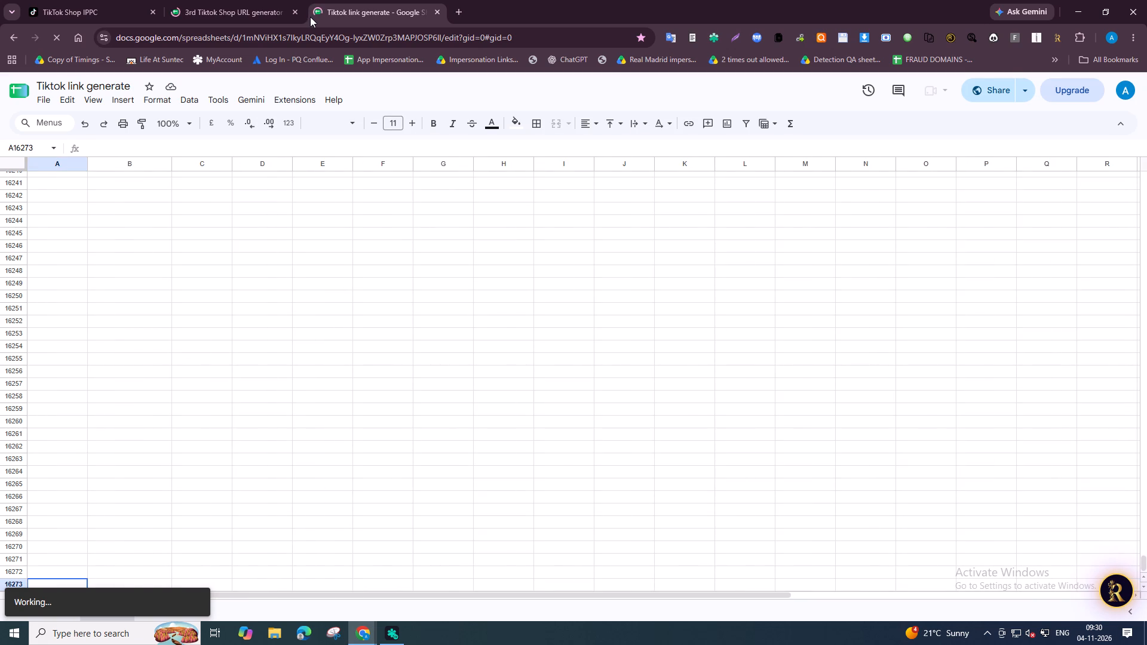
pyautogui.press('Right')
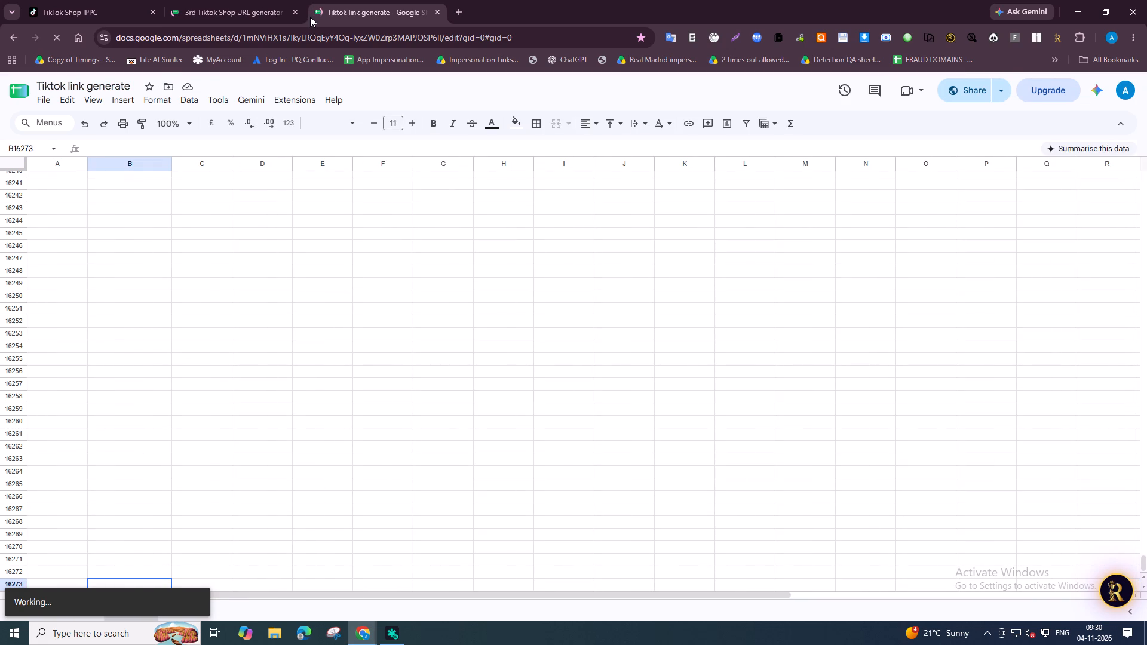
pyautogui.hotkey('ctrl', 'Up')
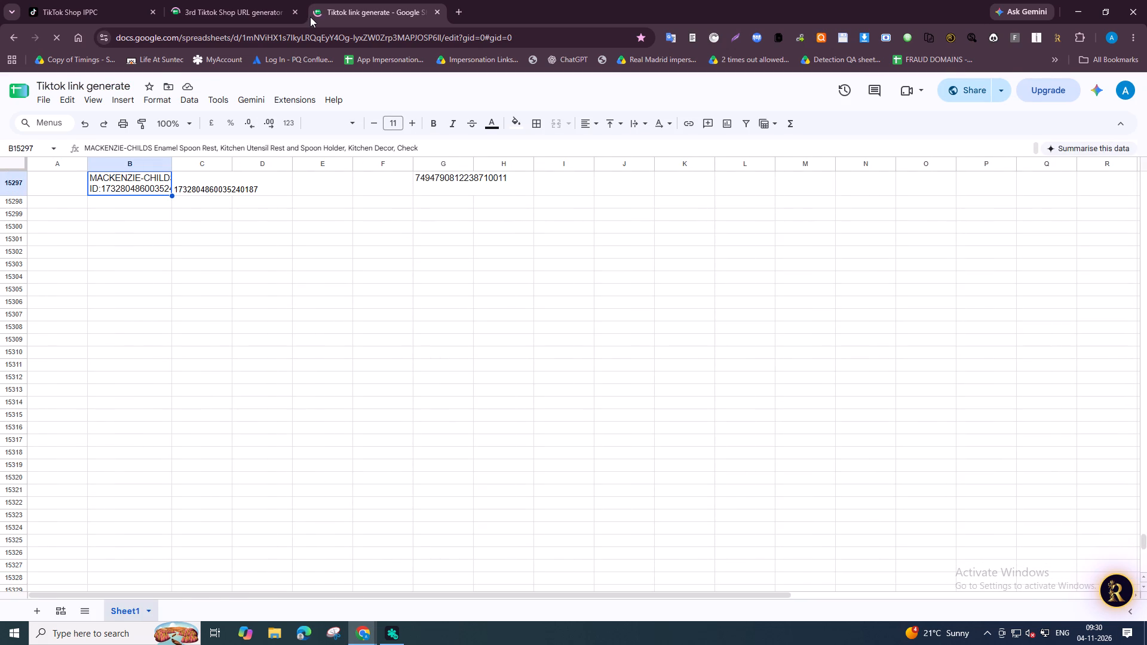
pyautogui.hotkey('ctrl', 'Down')
pyautogui.hotkey('ctrl', 'Left')
pyautogui.press('Right')
pyautogui.hotkey('ctrl', 'Up')
pyautogui.press('Left')
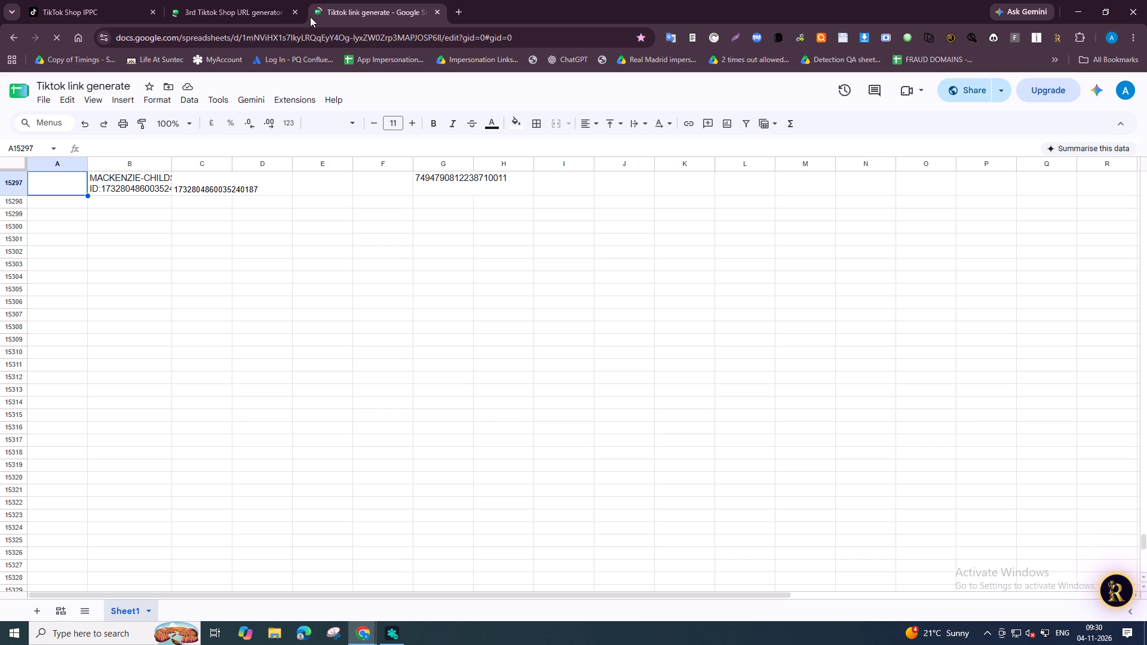
# Switch through the 3rd Tiktok Shop URL generator spreadsheet to the TikTok Shop IPPC page.
pyautogui.click(184, 0)
pyautogui.click(95, 0)
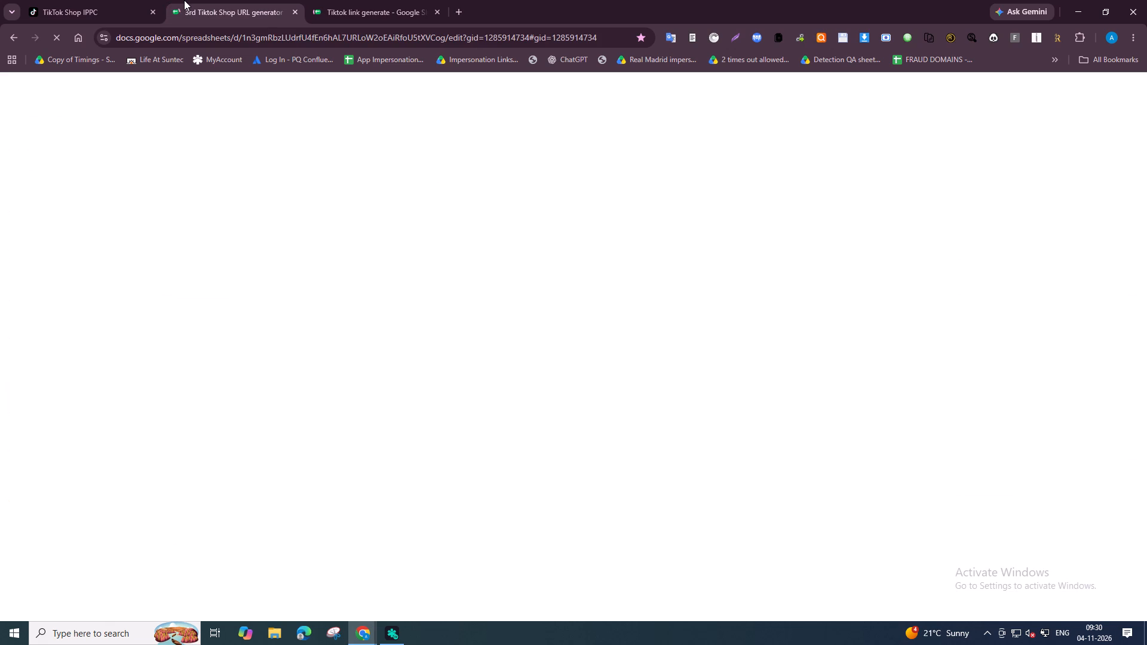
# Switch the product complaint search to image mode and set the country or region to United Kingdom.
pyautogui.click(369, 277)
pyautogui.click(359, 277)
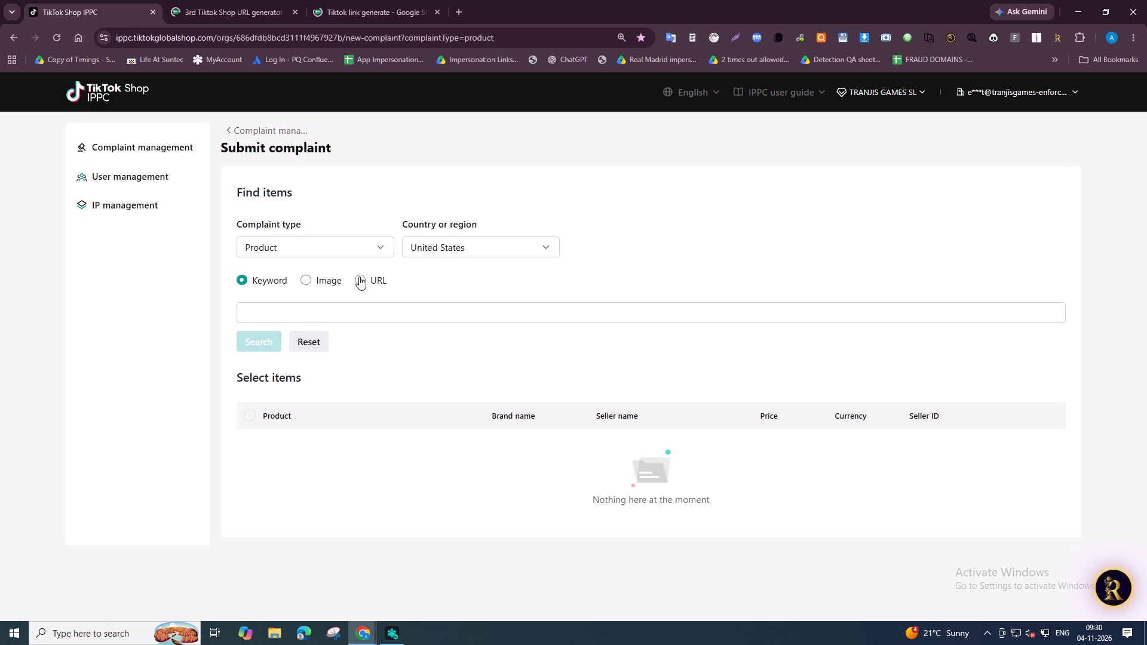
pyautogui.click(315, 280)
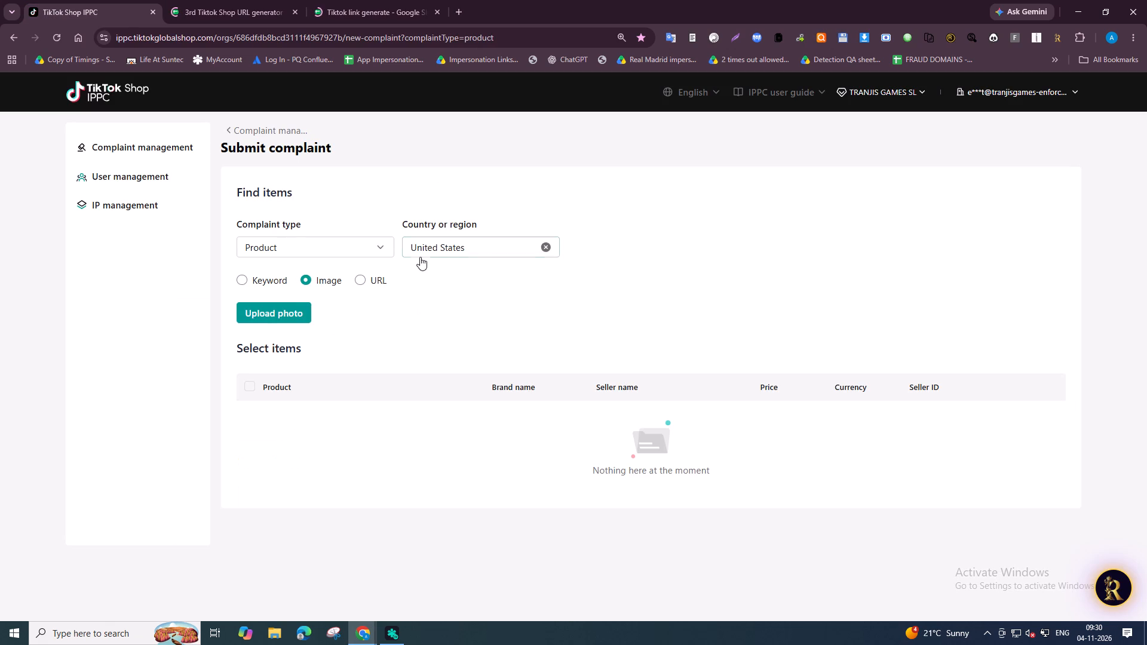
pyautogui.click(426, 248)
pyautogui.scroll(-1, 477, 353)
pyautogui.click(480, 330)
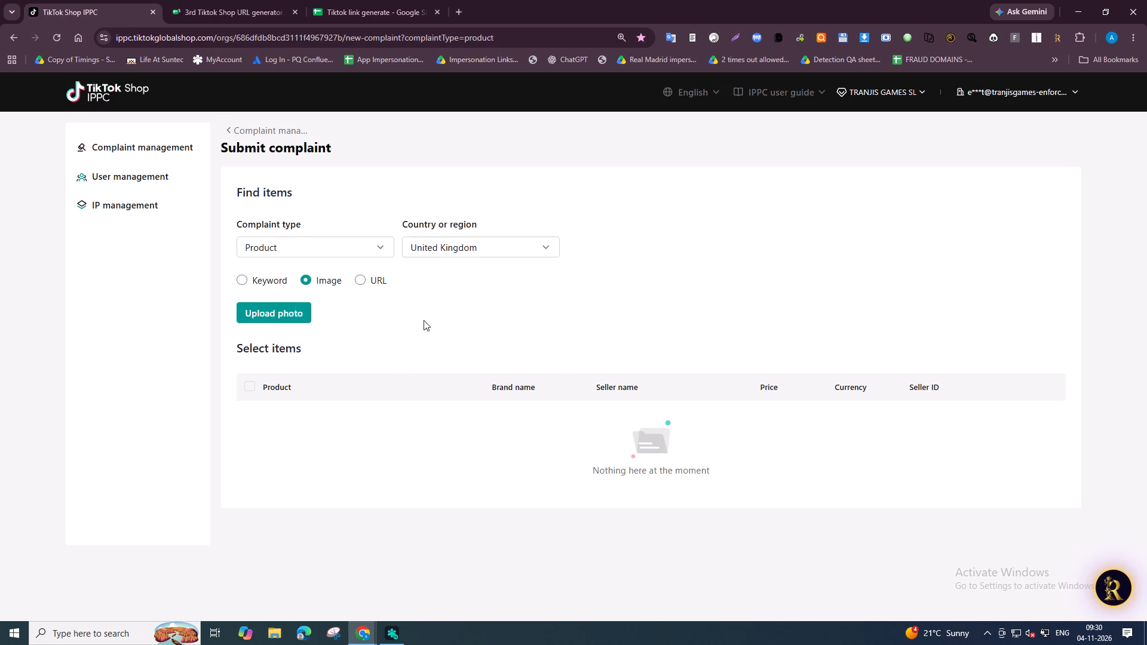
# Search by image with the "cater cat hat" picture from the Amreen folder and look through the matching products.
pyautogui.click(277, 312)
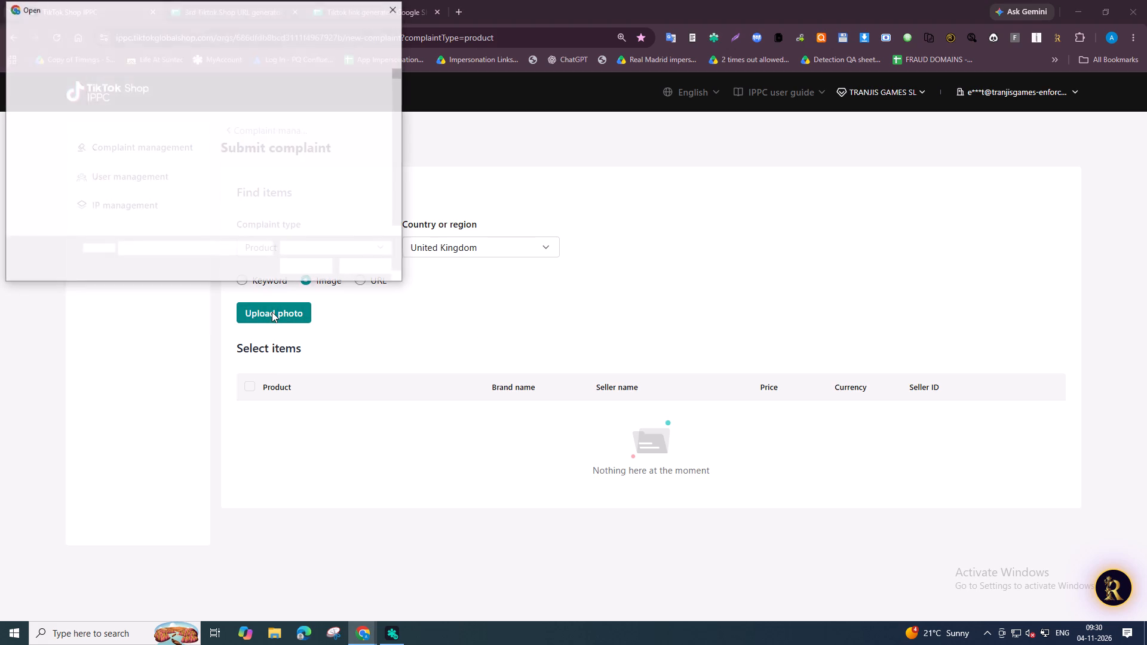
pyautogui.click(222, 189)
pyautogui.scroll(-2, 231, 208)
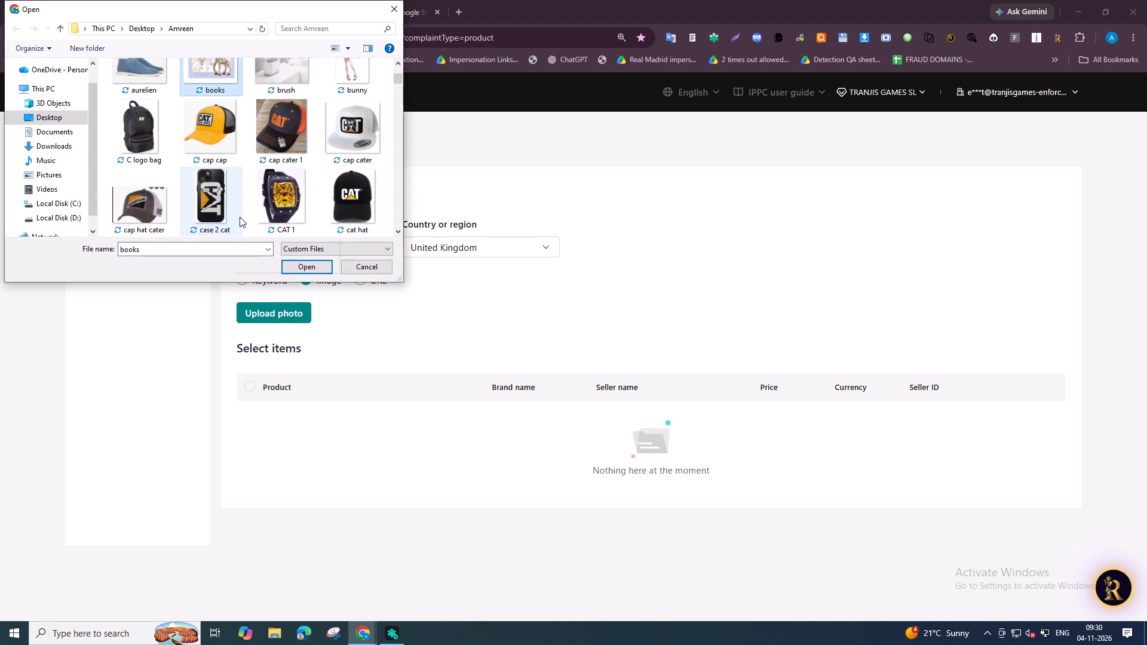
pyautogui.scroll(-3, 241, 213)
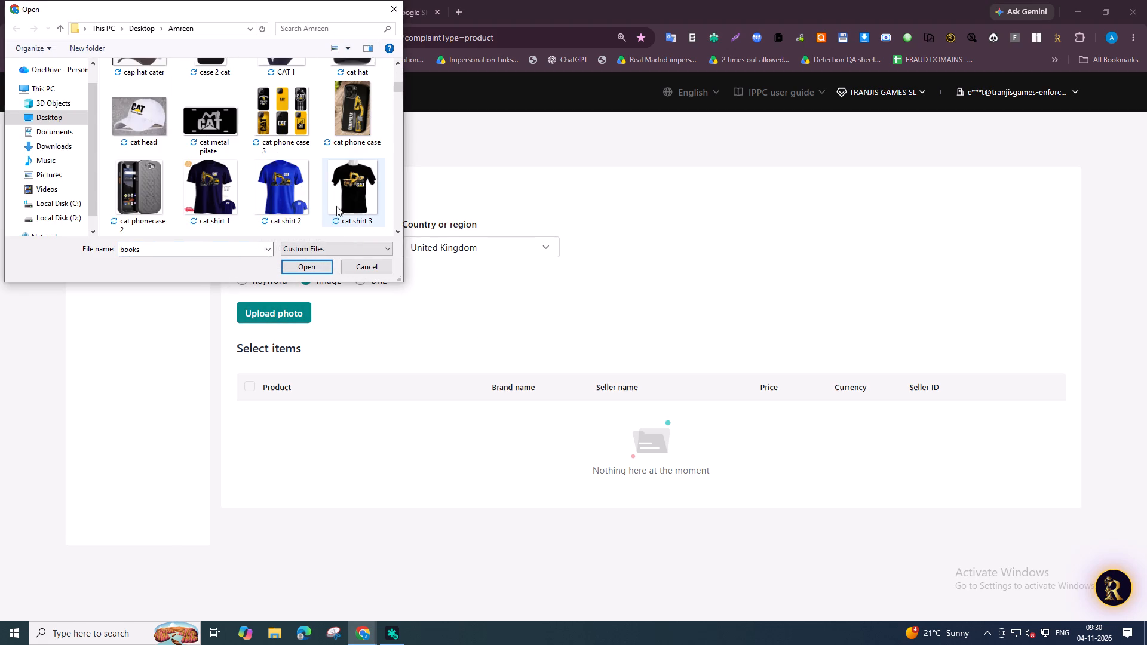
pyautogui.scroll(-2, 316, 198)
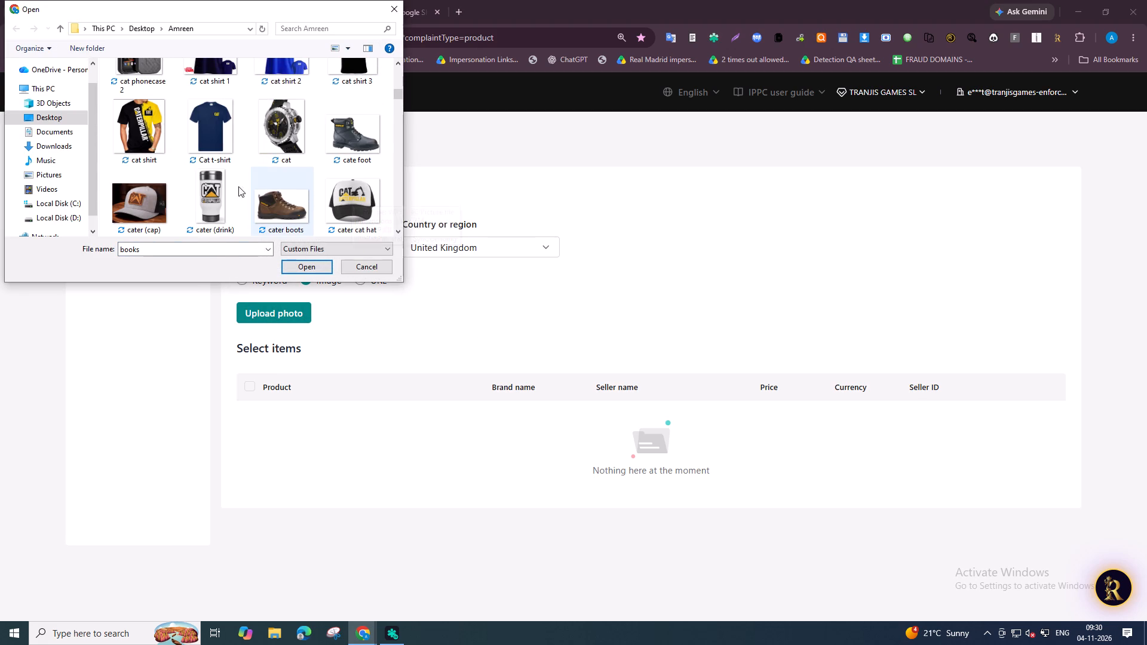
pyautogui.click(371, 202)
pyautogui.click(324, 266)
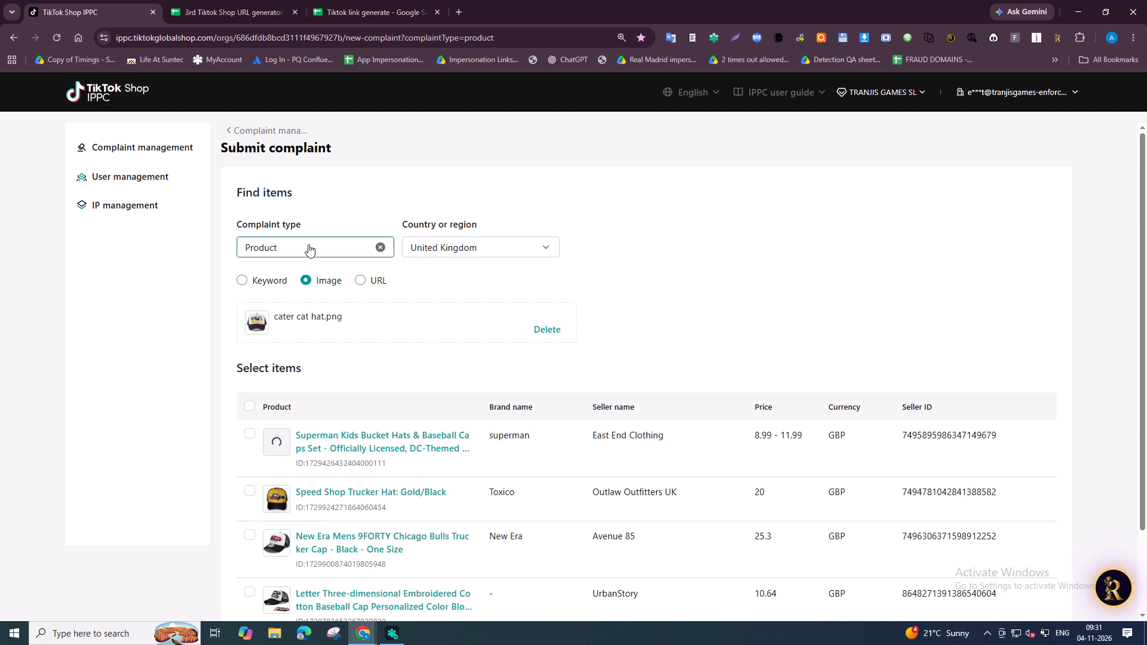
pyautogui.scroll(-3, 289, 241)
pyautogui.scroll(-4, 273, 517)
pyautogui.scroll(6, 278, 517)
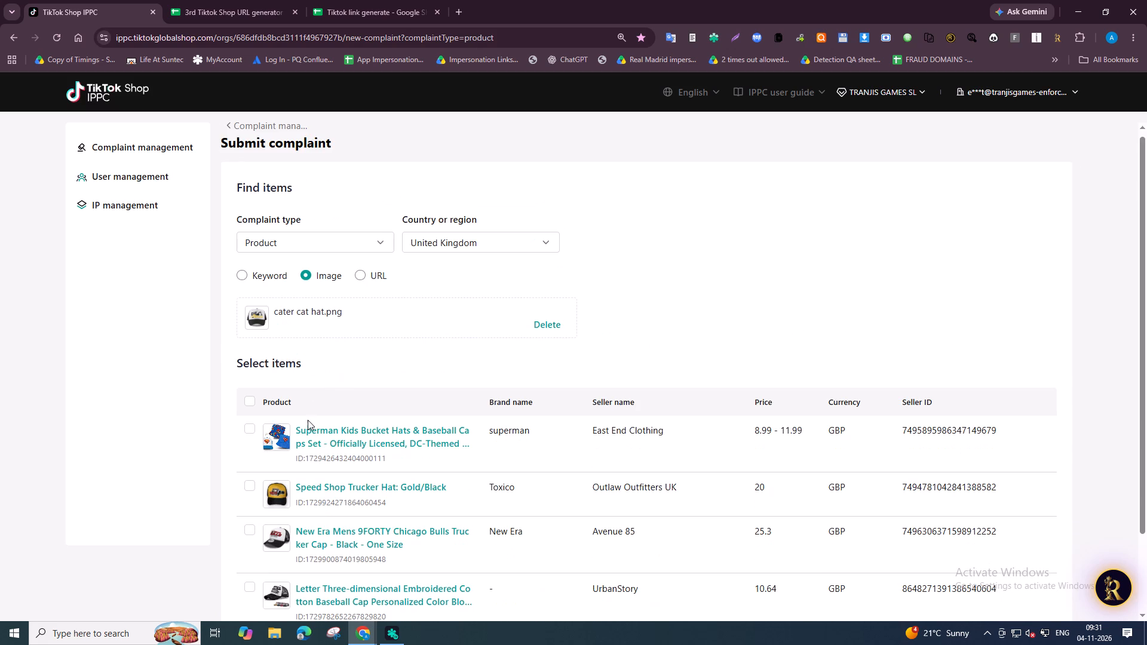
# Replace the search photo with the "cat head" picture from the Amreen folder.
pyautogui.click(551, 327)
pyautogui.click(303, 315)
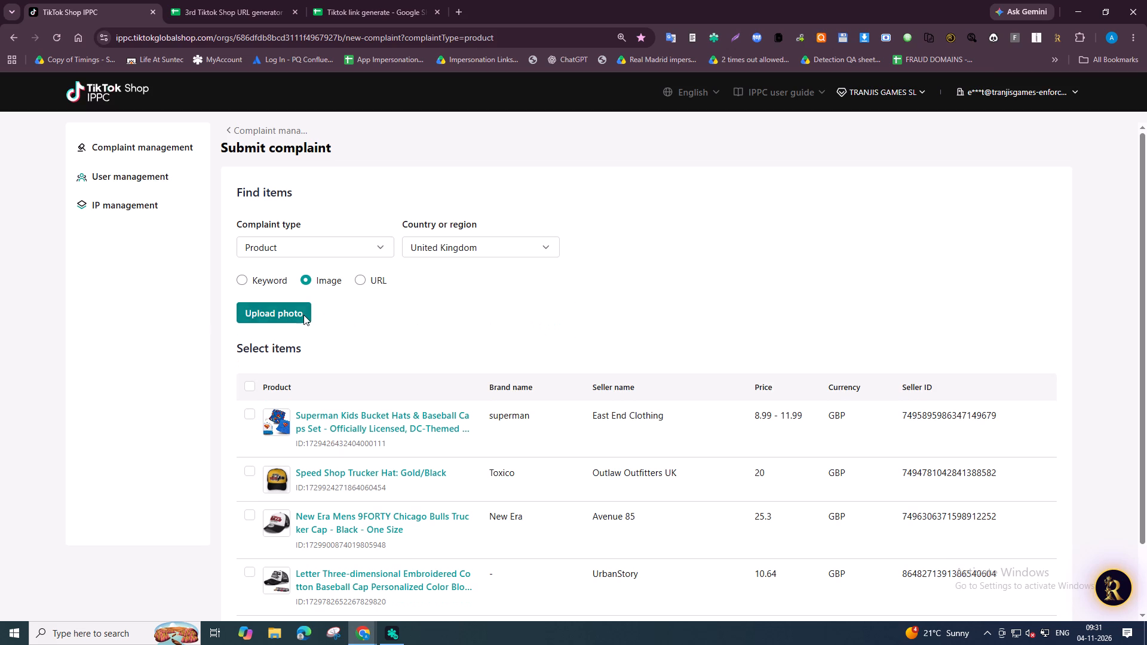
pyautogui.click(196, 219)
pyautogui.scroll(-4, 197, 219)
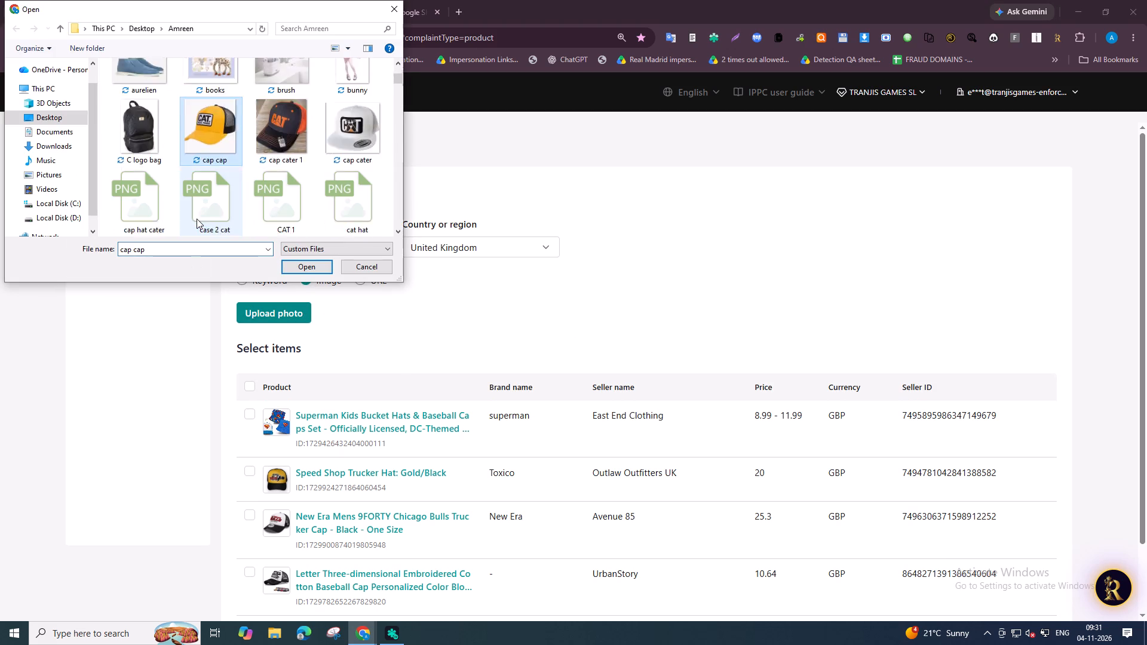
pyautogui.scroll(-2, 197, 219)
pyautogui.scroll(1, 112, 163)
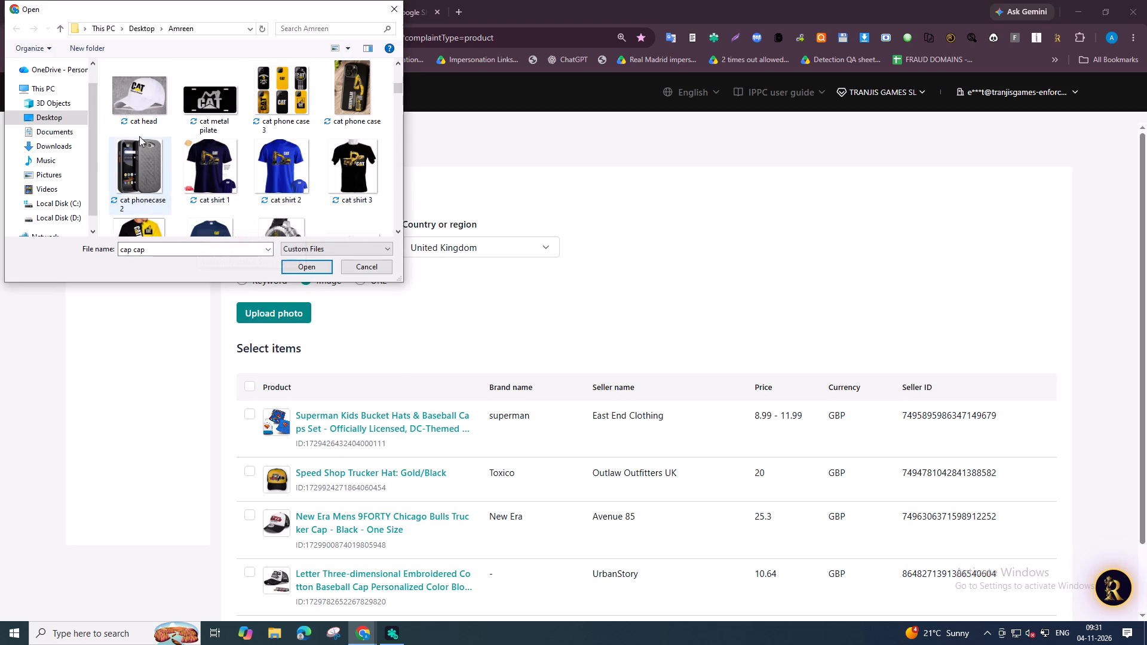
pyautogui.click(138, 111)
pyautogui.click(284, 264)
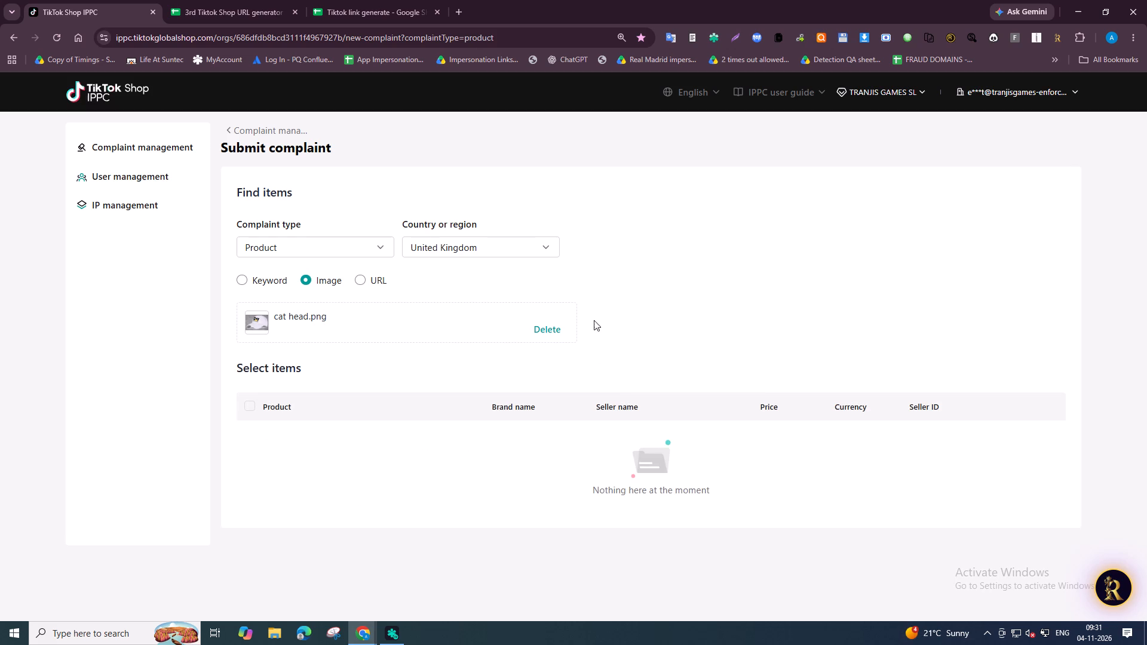
# Delete the "cat head" photo and search by image with the "cat shirt" picture instead.
pyautogui.click(548, 320)
pyautogui.click(549, 328)
pyautogui.click(263, 321)
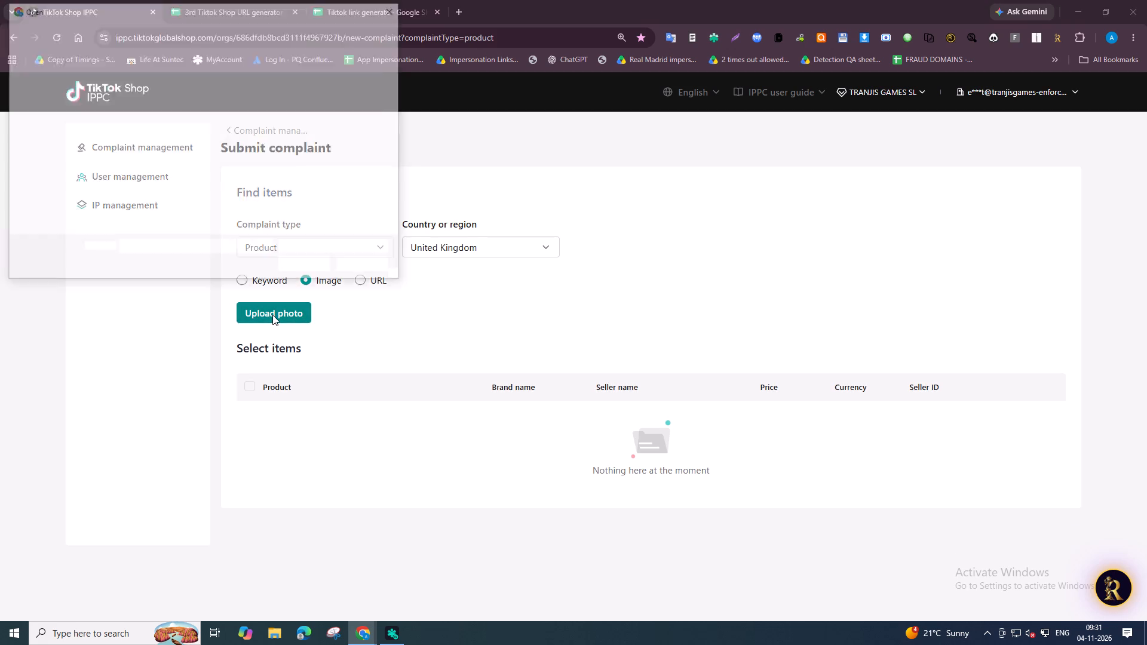
pyautogui.click(341, 214)
pyautogui.scroll(-4, 338, 221)
pyautogui.scroll(-2, 253, 188)
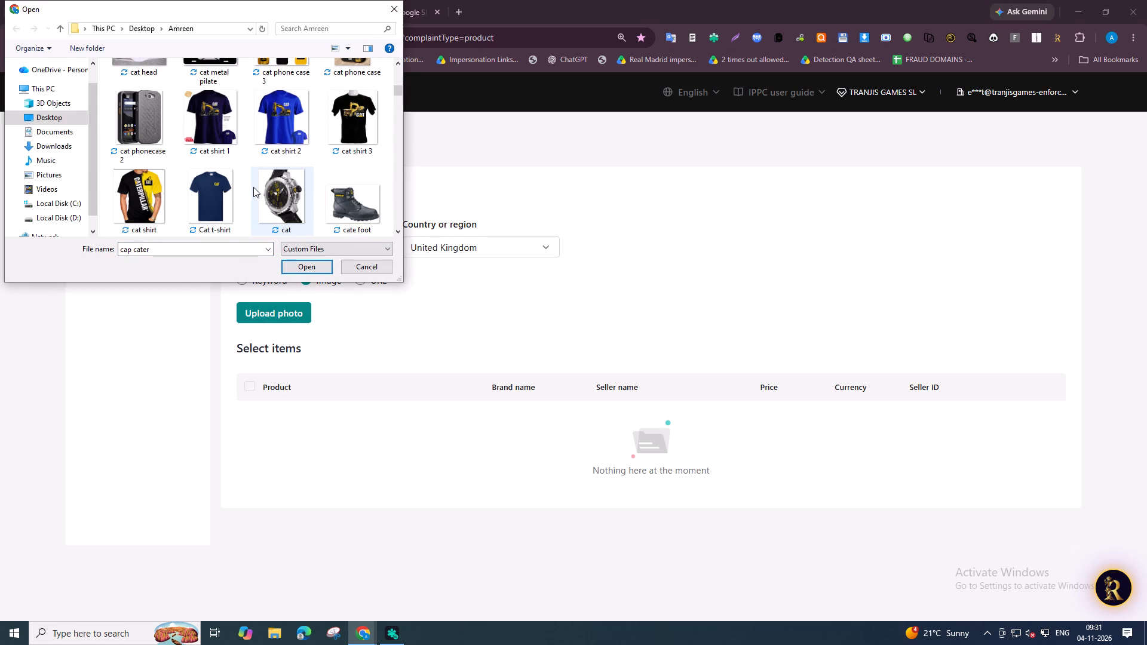
pyautogui.click(145, 190)
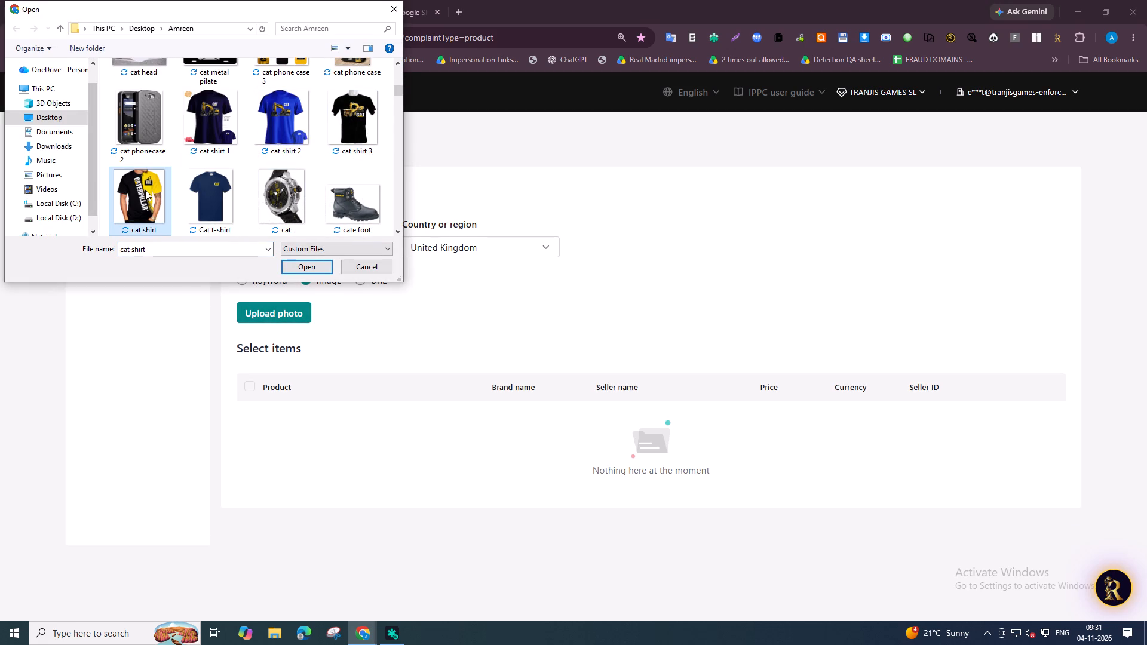
pyautogui.click(306, 269)
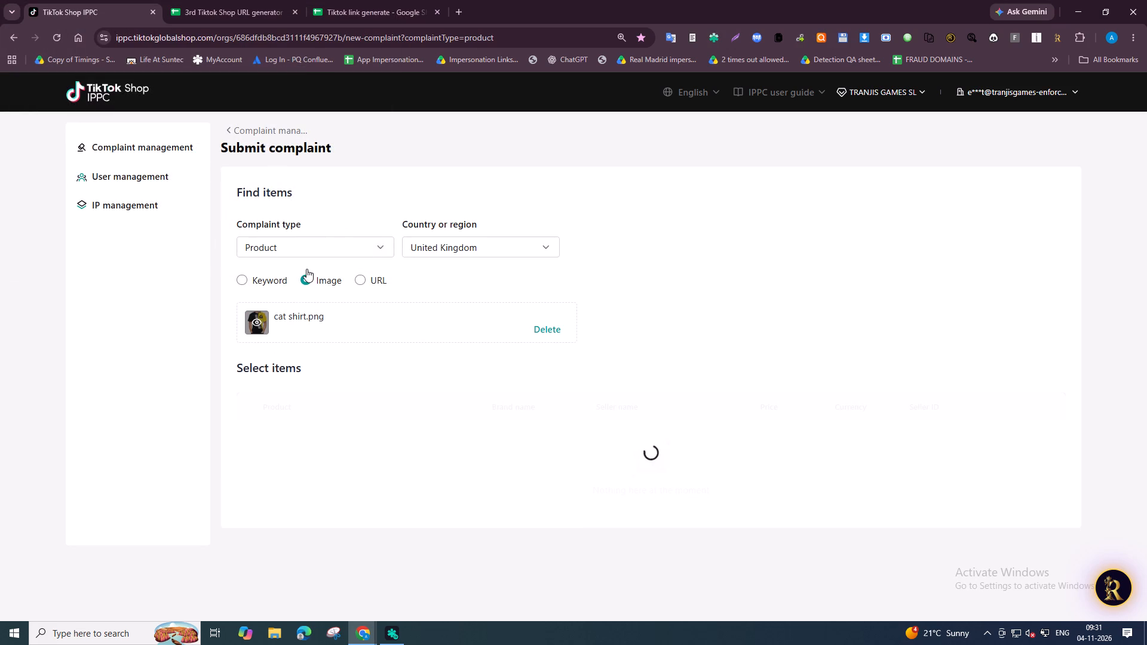
pyautogui.scroll(-2, 257, 356)
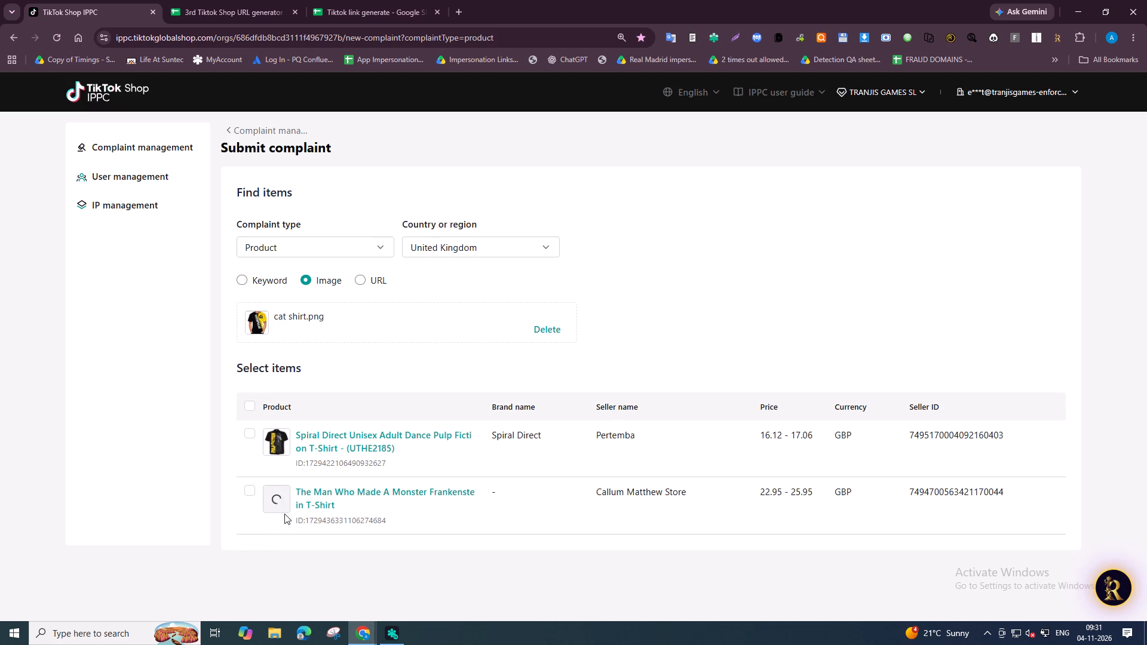
# Enlarge the product photos of the Frankenstein T-Shirt and the Spiral Direct Pulp Fiction T-Shirt, closing each preview.
pyautogui.click(285, 509)
pyautogui.click(174, 467)
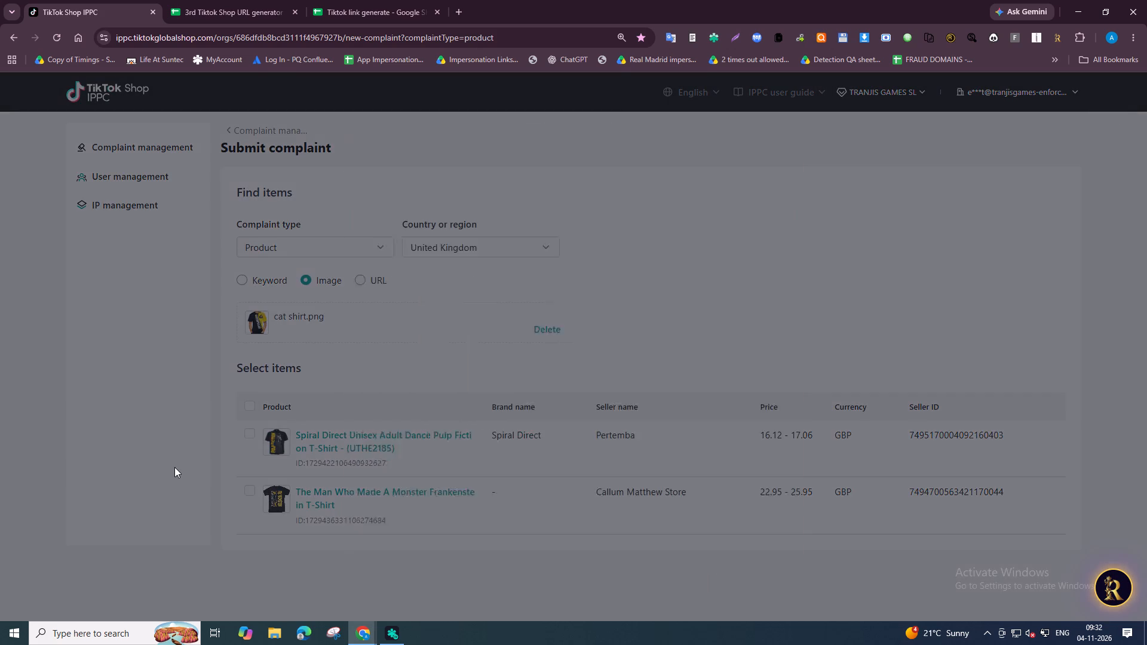
pyautogui.click(267, 452)
pyautogui.click(186, 417)
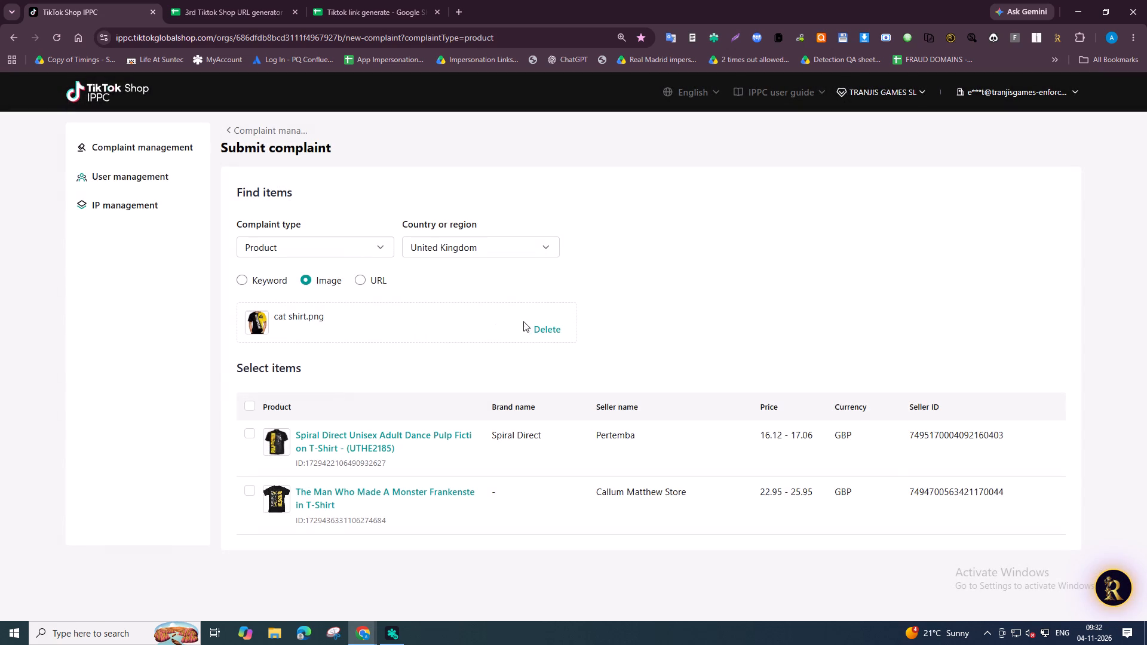
# Replace the search photo with the "cat shirt 3" picture from the Amreen folder.
pyautogui.click(536, 327)
pyautogui.click(279, 305)
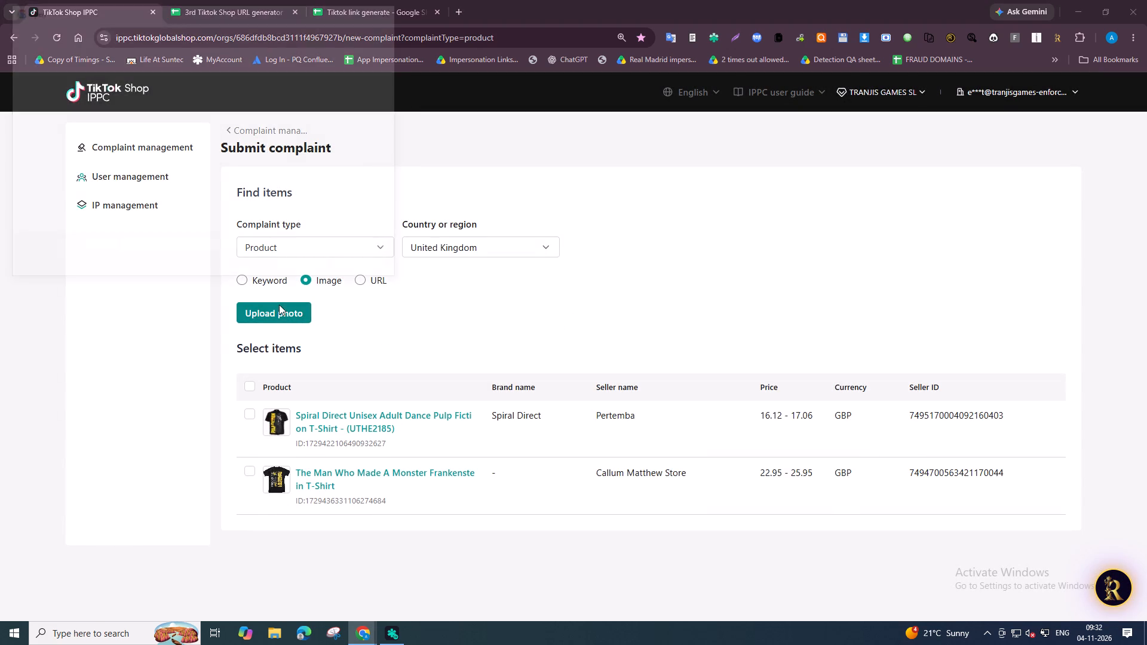
pyautogui.click(296, 209)
pyautogui.scroll(-6, 284, 217)
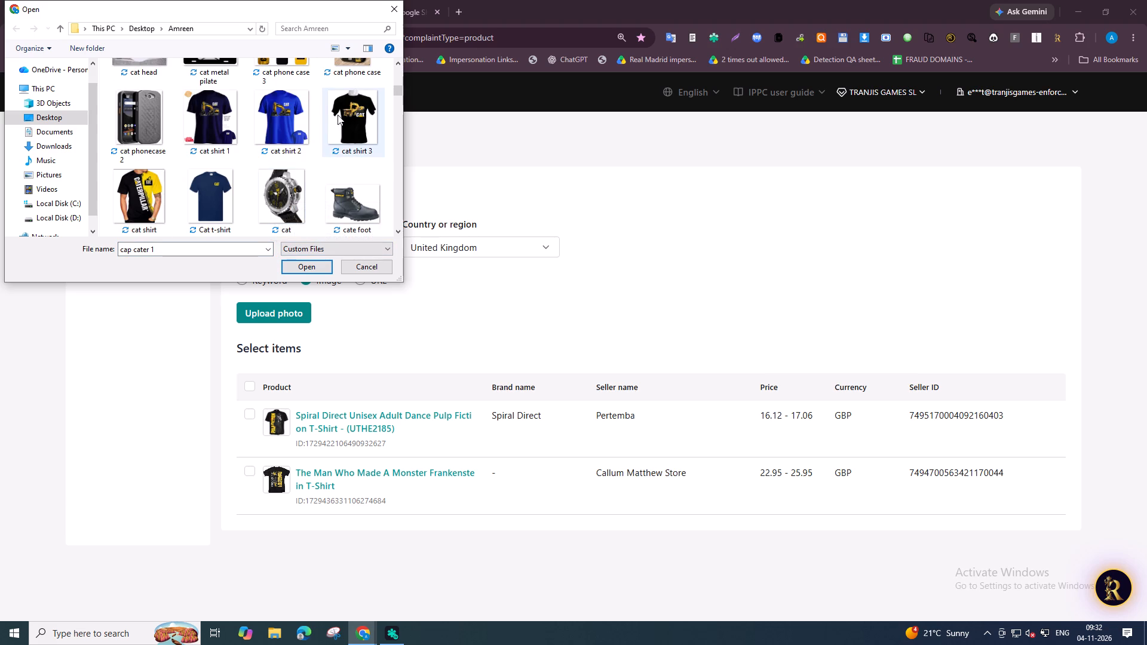
pyautogui.click(341, 132)
pyautogui.click(302, 268)
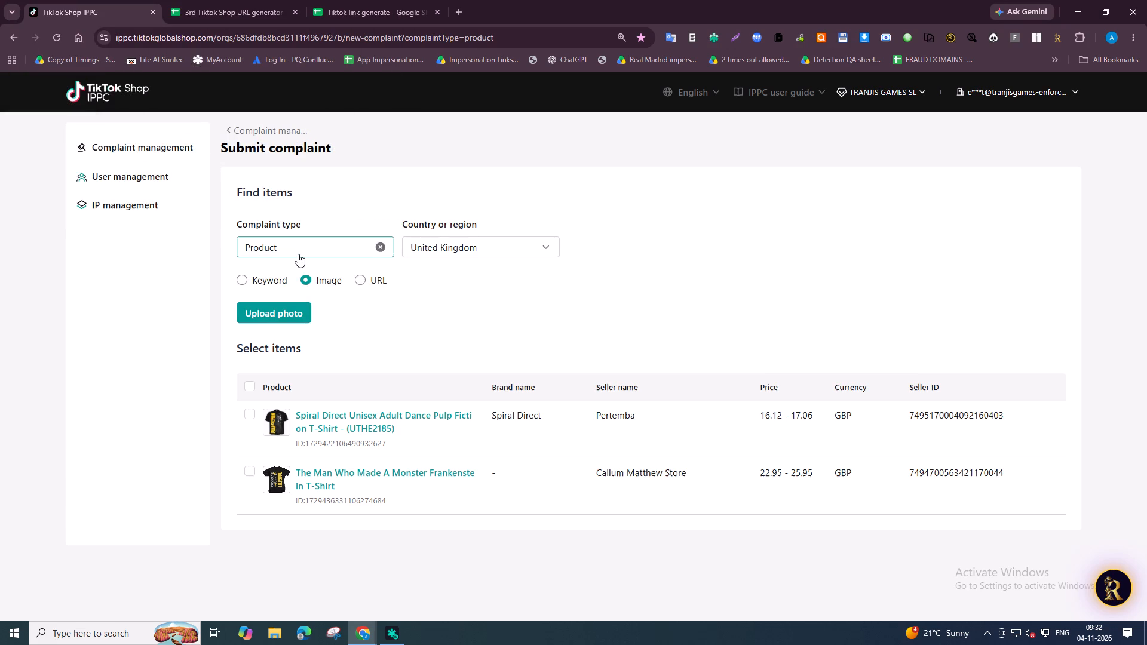
# Examine the T-shirt listings for brand misuse, enlarging the King Scorpio Zodiac and Personalised Digger T-shirt photos.
pyautogui.scroll(-2, 298, 269)
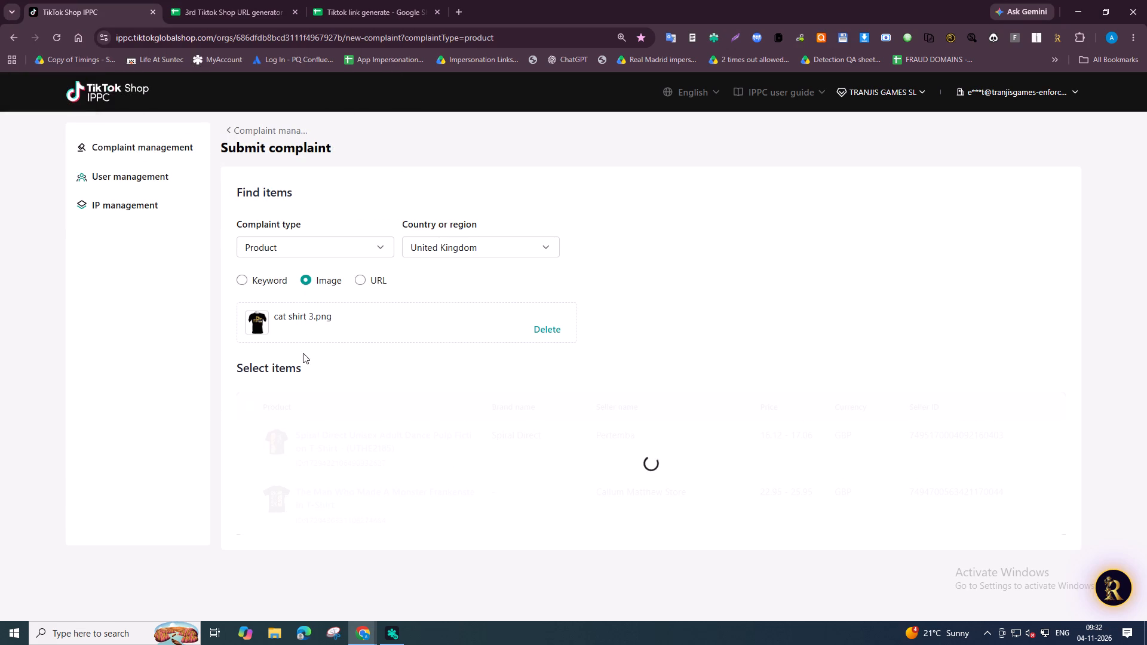
pyautogui.scroll(-5, 450, 361)
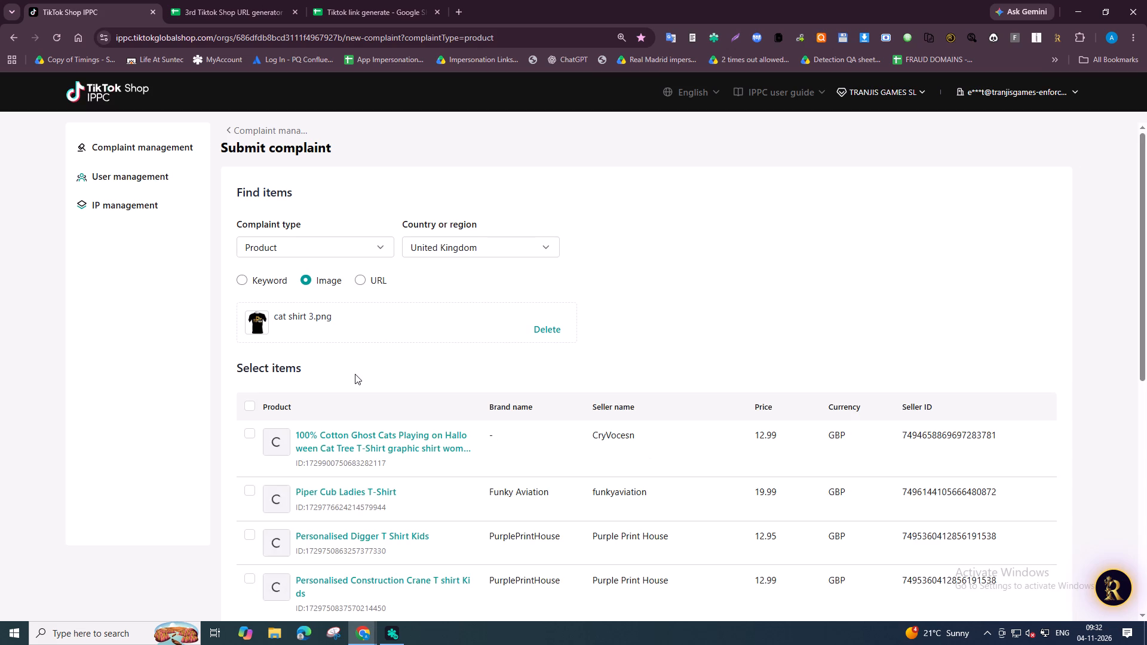
pyautogui.scroll(-7, 354, 375)
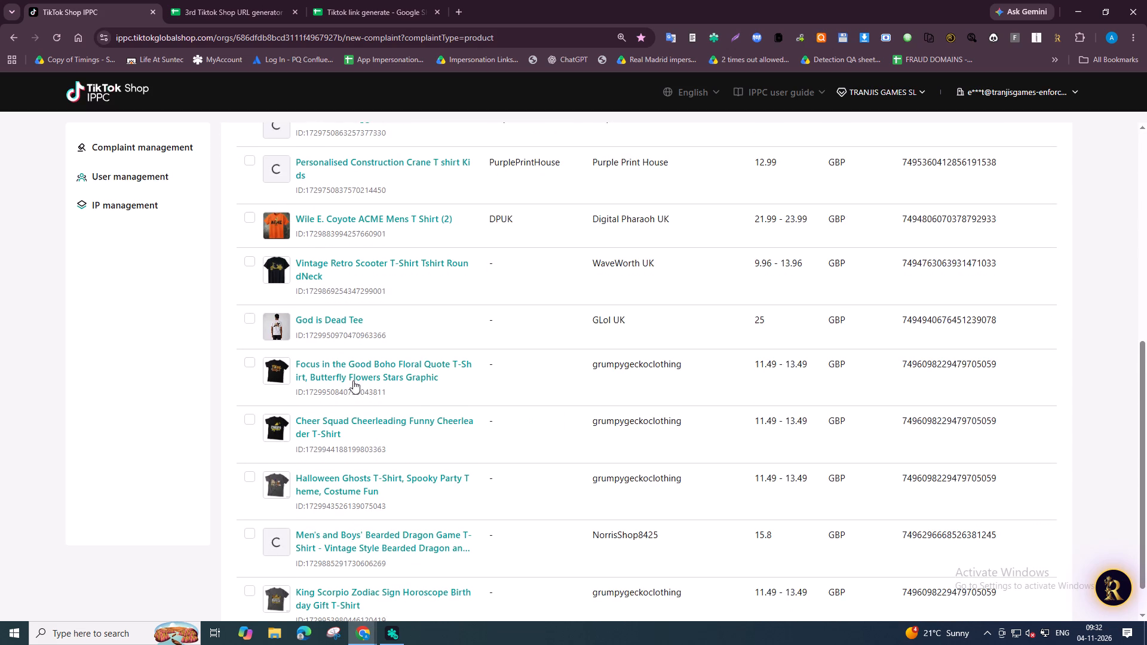
pyautogui.scroll(-1, 353, 380)
pyautogui.scroll(2, 353, 399)
pyautogui.scroll(-5, 347, 418)
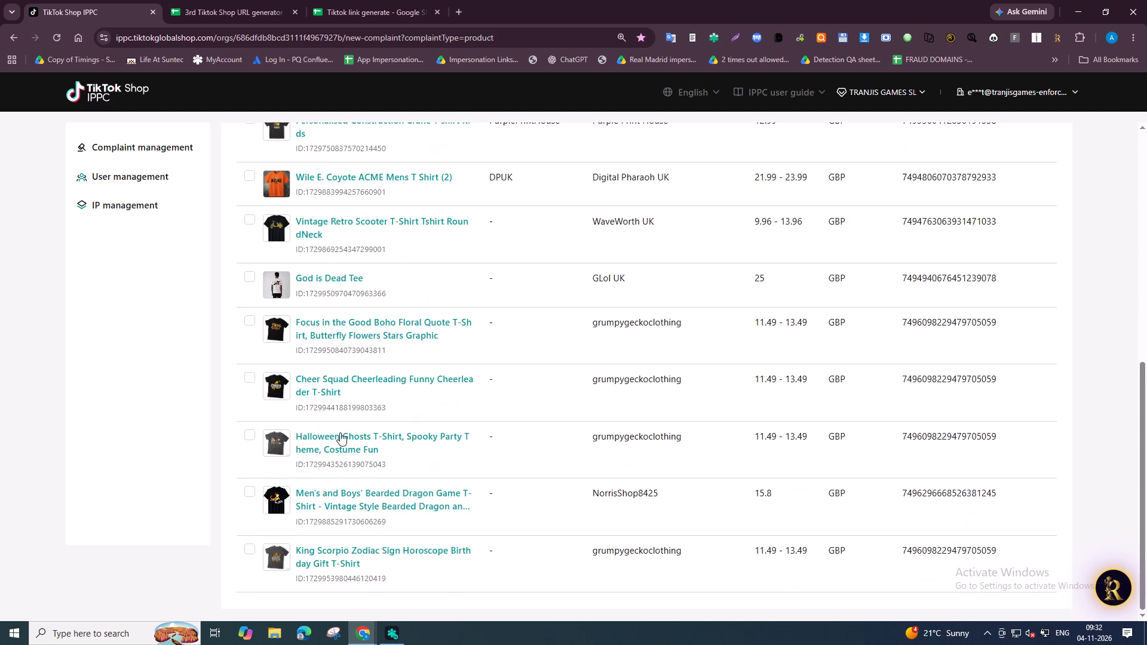
pyautogui.click(284, 555)
pyautogui.click(194, 464)
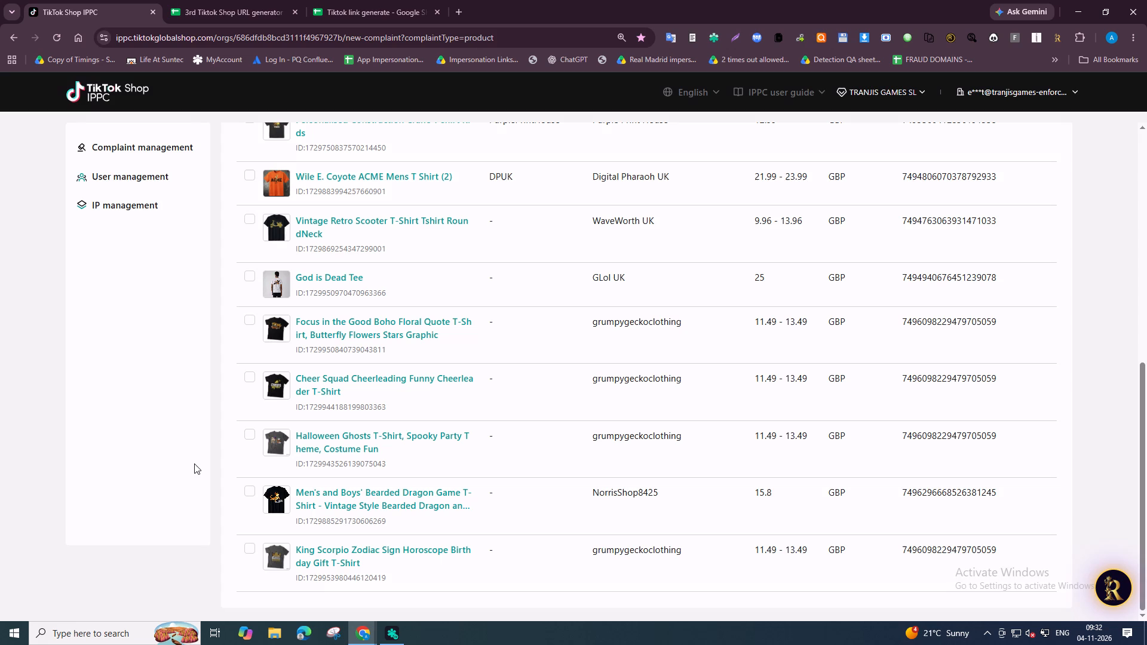
pyautogui.scroll(7, 194, 463)
pyautogui.scroll(4, 357, 328)
pyautogui.click(283, 387)
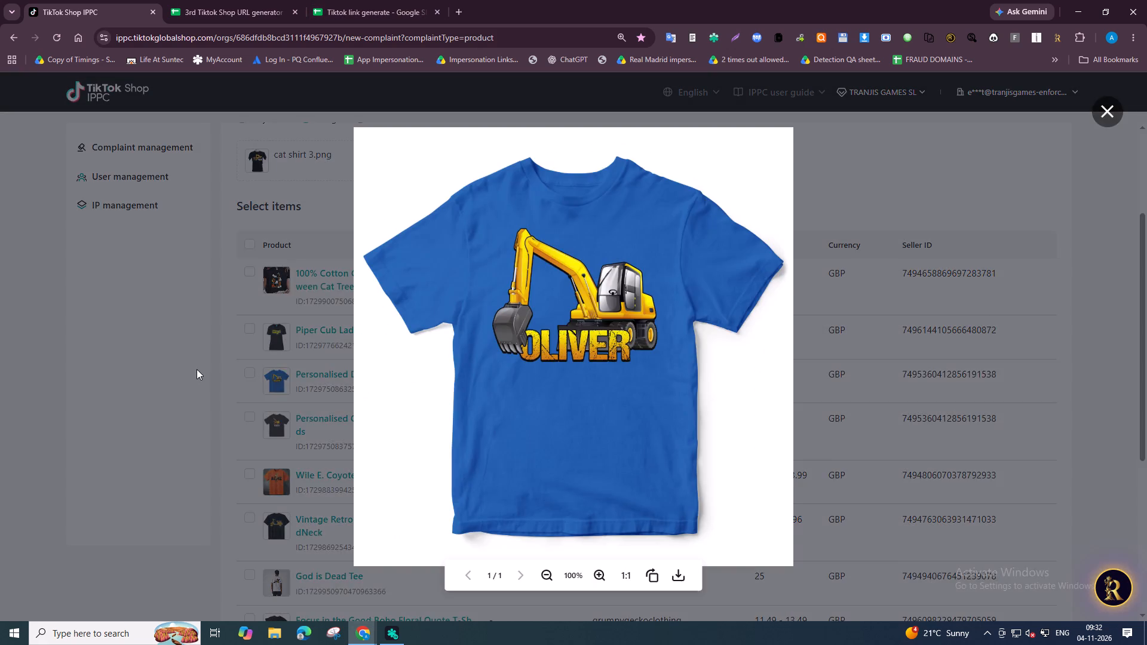
pyautogui.click(197, 369)
# Delete the "cat shirt 3" photo and change the country or region to Singapore, discarding the current search.
pyautogui.scroll(5, 398, 333)
pyautogui.click(551, 328)
pyautogui.click(476, 251)
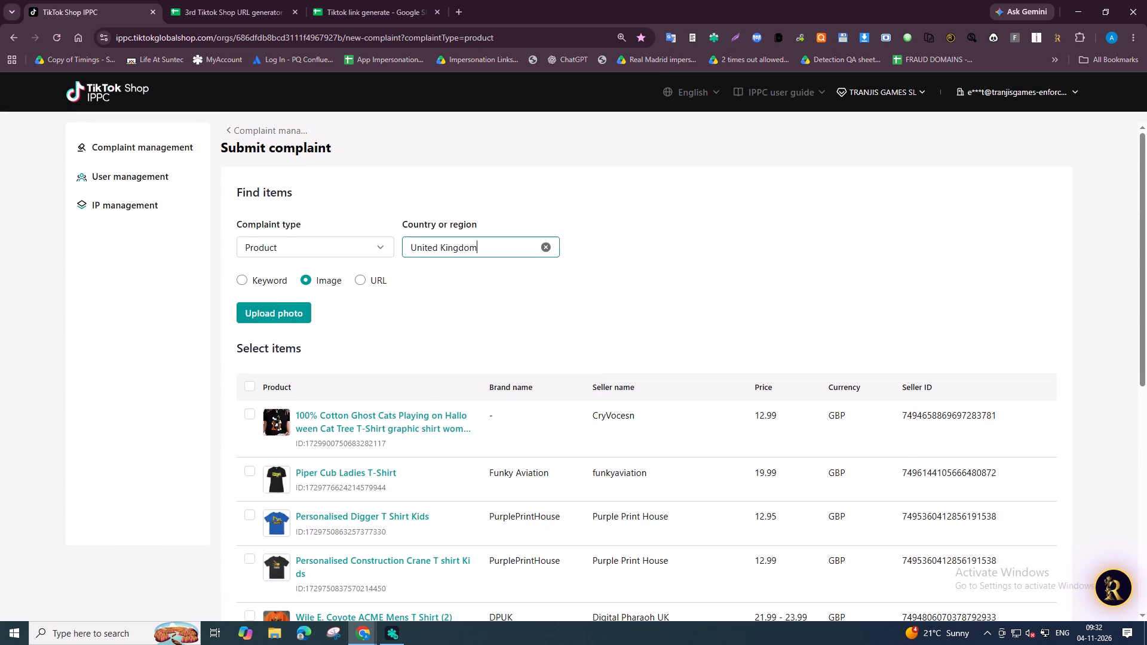
pyautogui.click(479, 312)
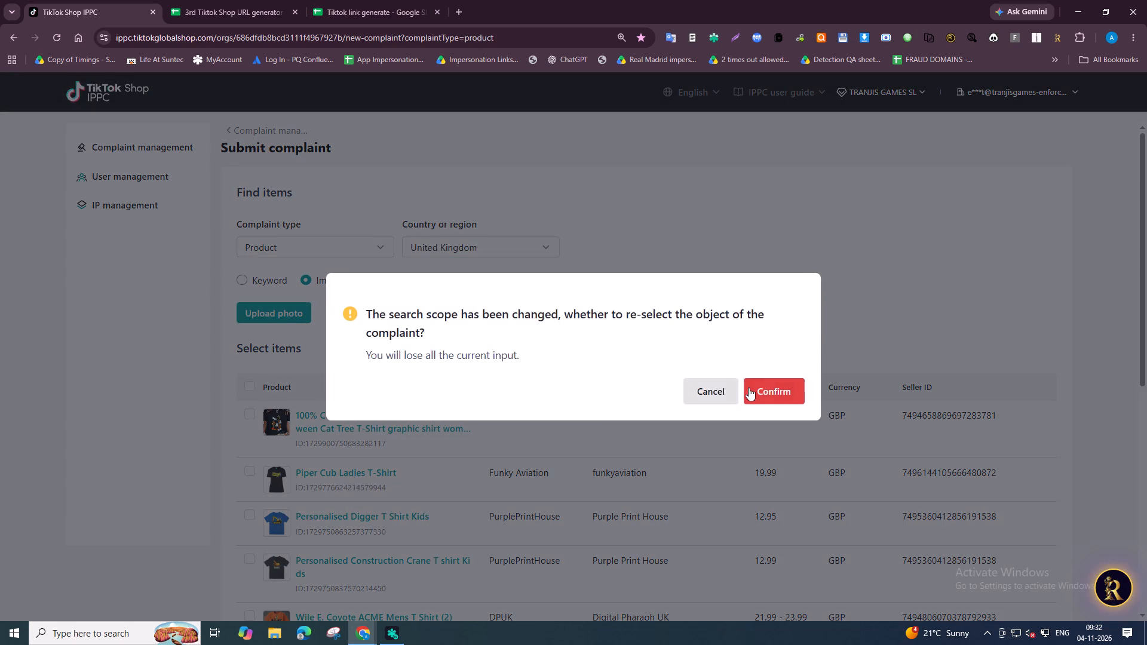
pyautogui.click(766, 388)
# Search Singapore products by image with the "cat head" picture from the Amreen folder.
pyautogui.click(287, 314)
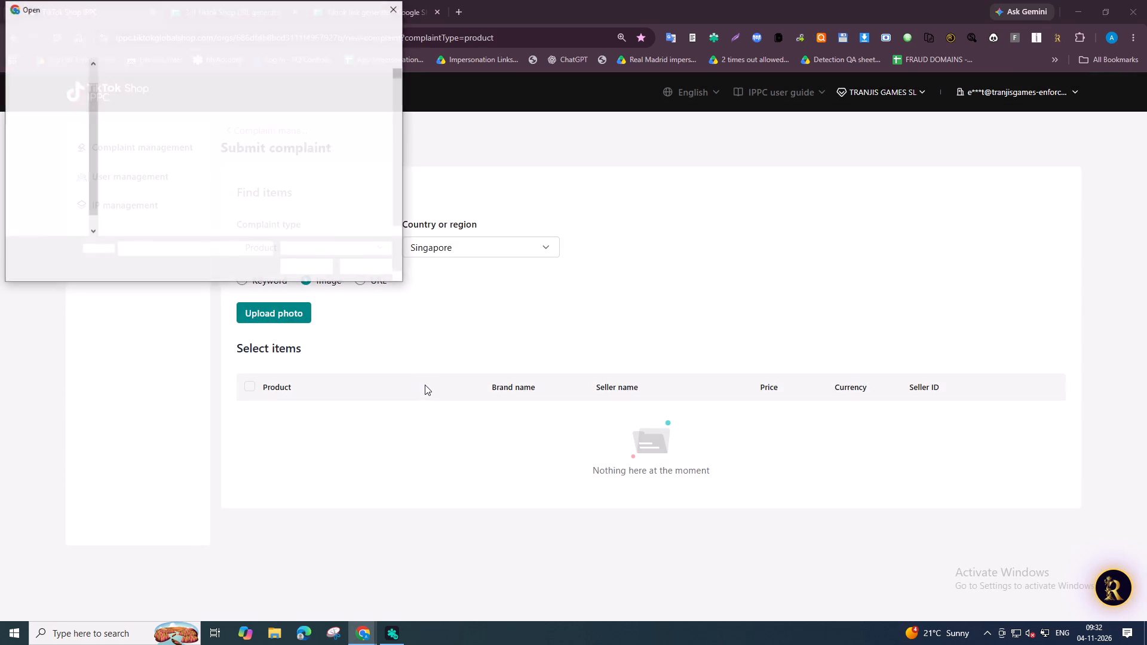
pyautogui.click(280, 223)
pyautogui.scroll(-2, 280, 223)
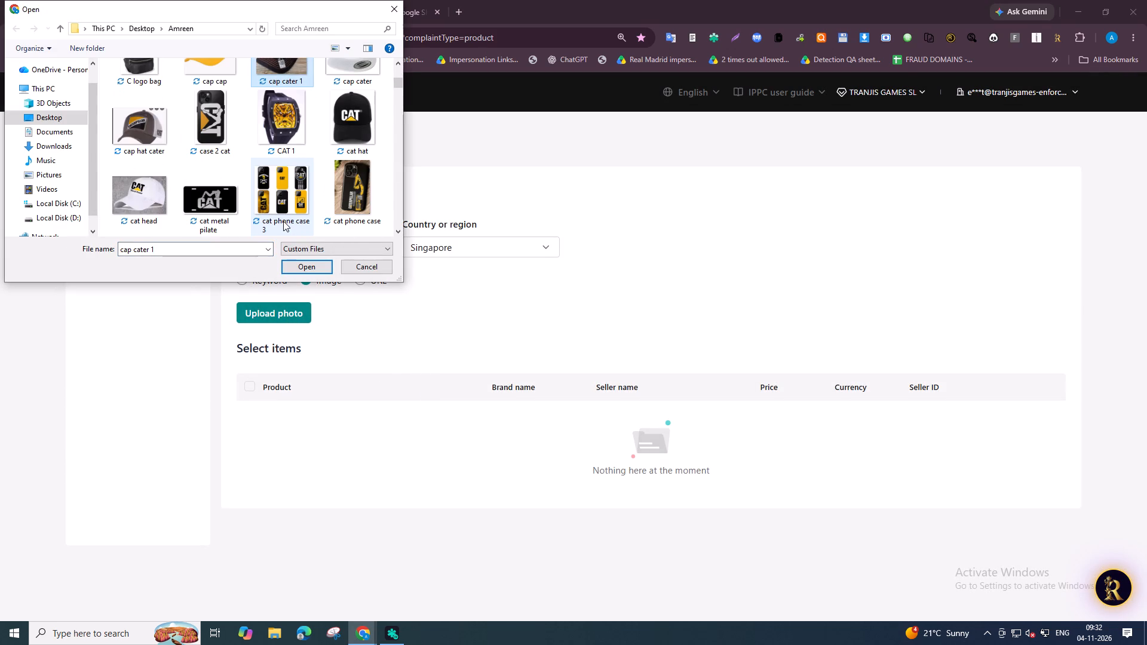
pyautogui.click(148, 197)
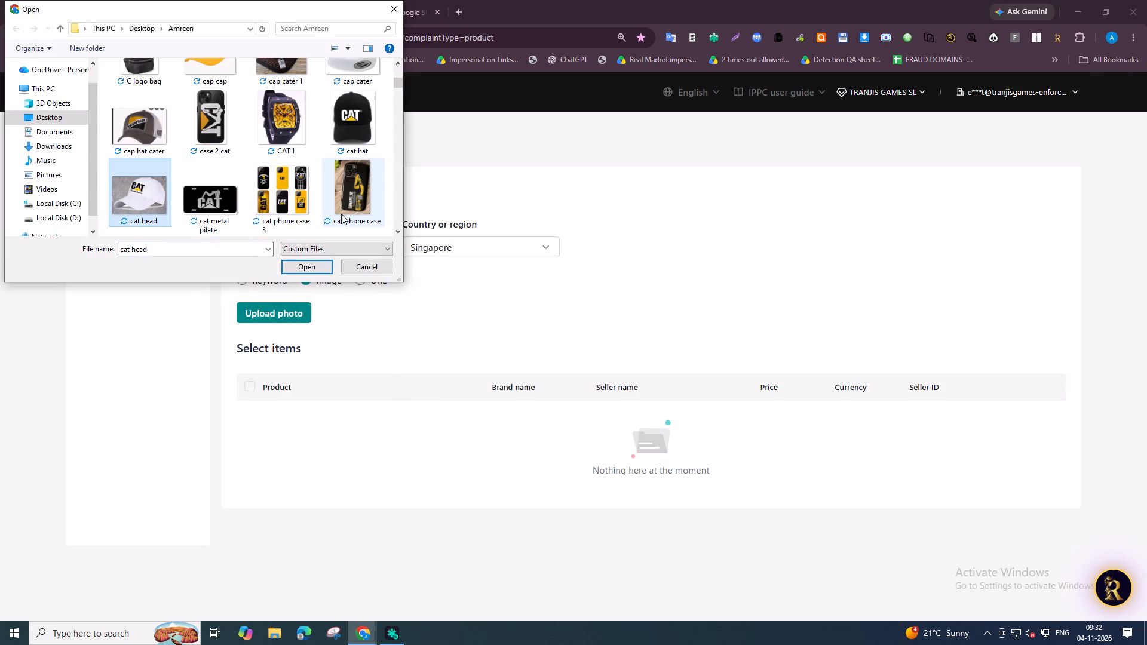
pyautogui.click(305, 266)
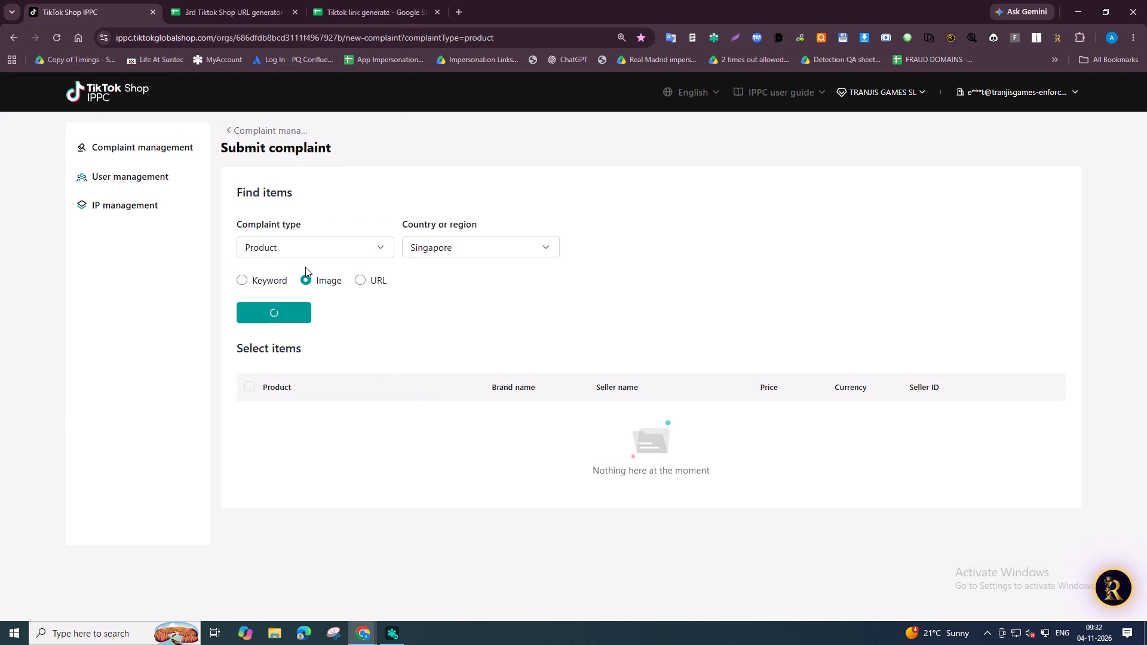
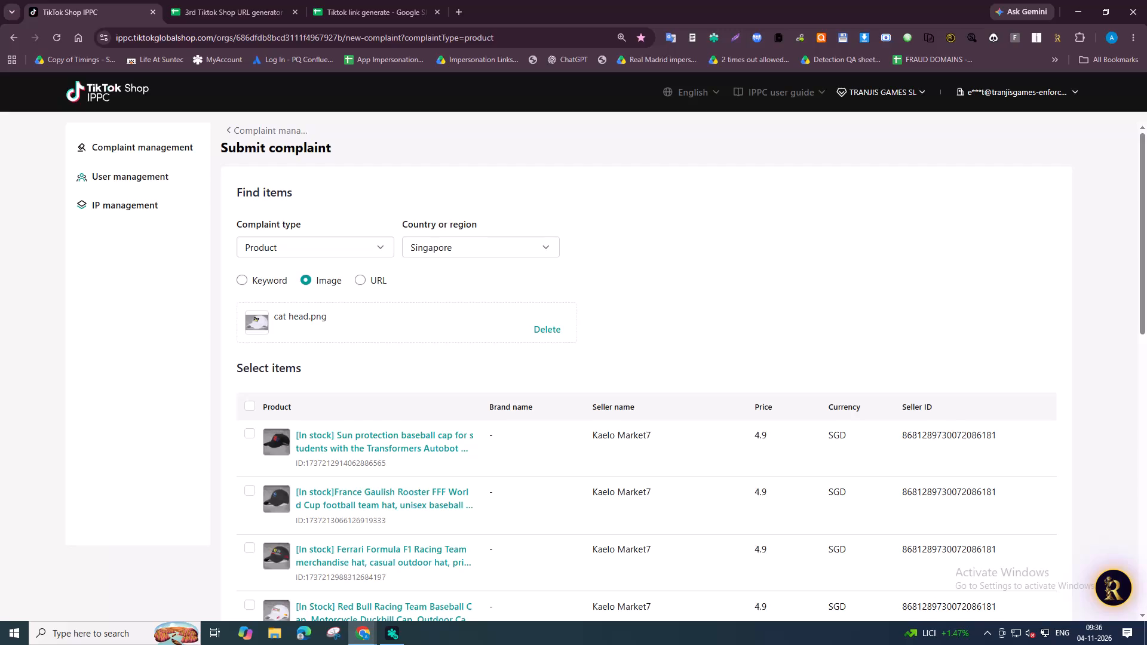
# Examine the Singapore cap listings from the "cat head" image search for Caterpillar brand misuse.
pyautogui.scroll(-3, 32, 457)
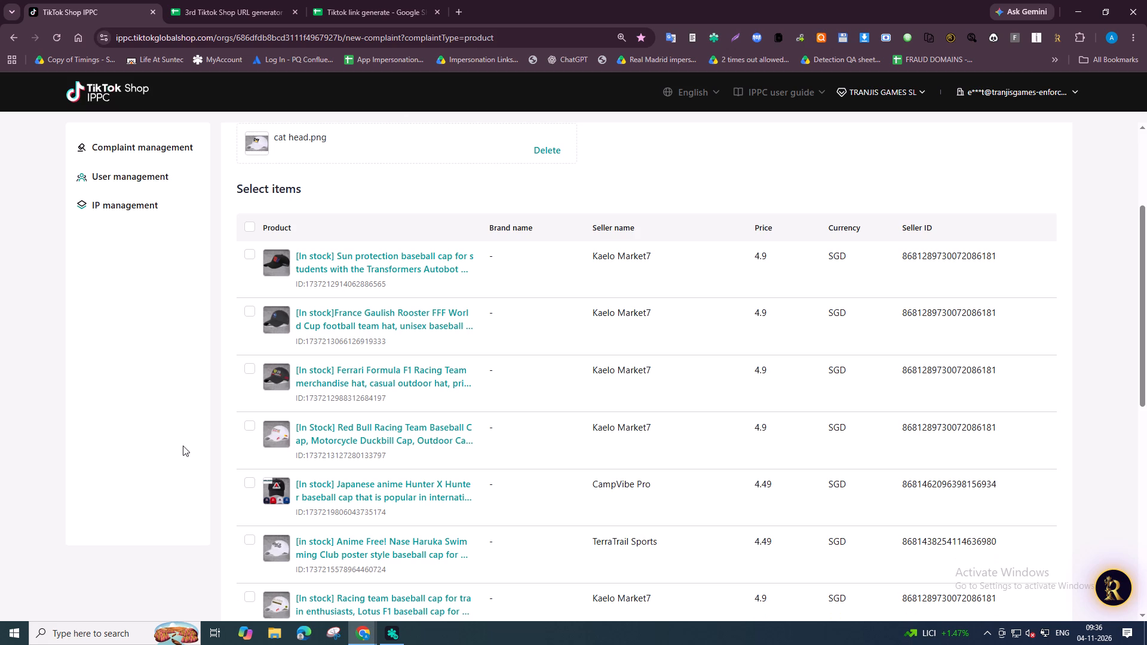
pyautogui.scroll(-2, 219, 585)
pyautogui.scroll(-3, 276, 522)
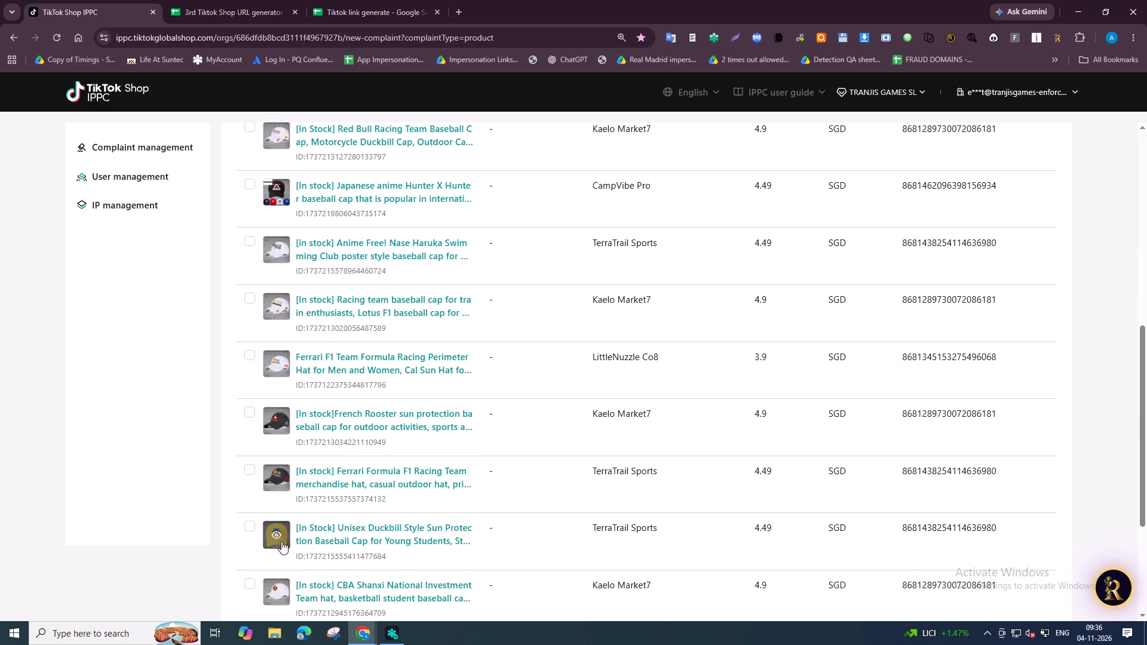
pyautogui.scroll(-12, 278, 557)
pyautogui.scroll(14, 250, 282)
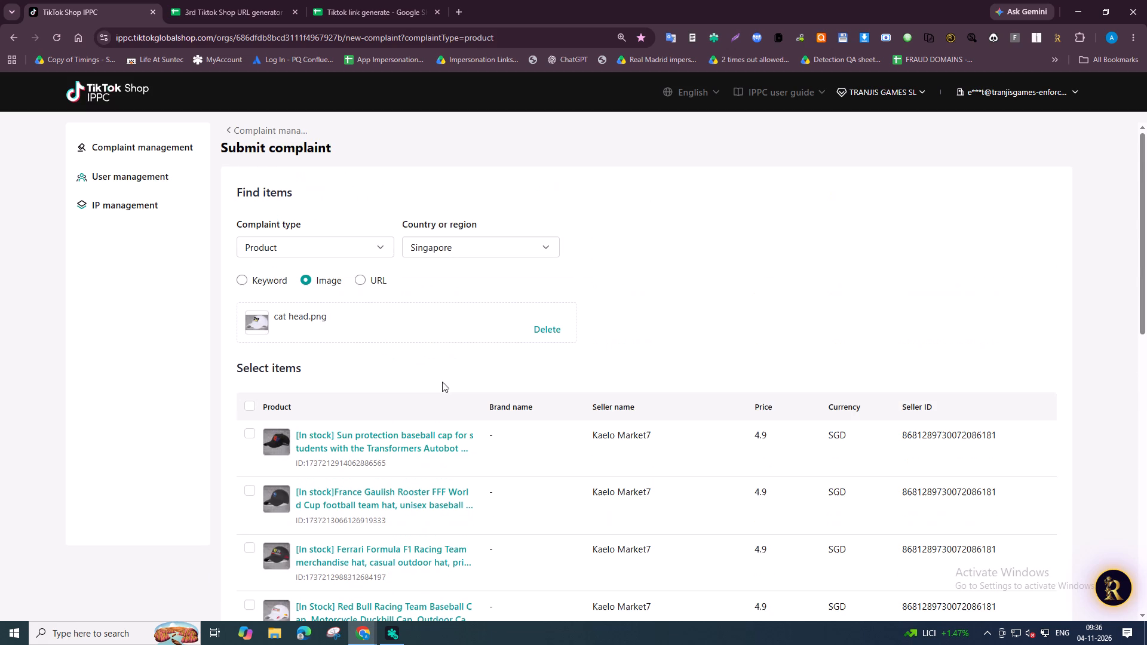
# Replace the search photo with the "cat shirt" picture from the Amreen folder, keeping Singapore as the country.
pyautogui.click(546, 335)
pyautogui.click(546, 334)
pyautogui.click(256, 308)
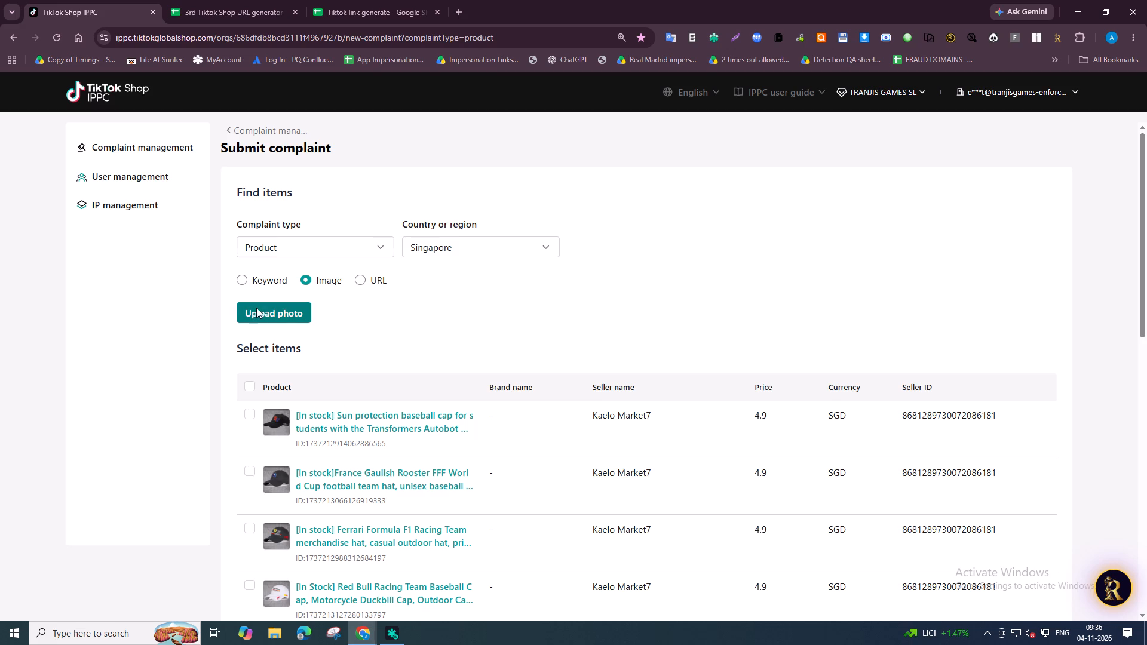
pyautogui.click(222, 168)
pyautogui.scroll(-5, 222, 168)
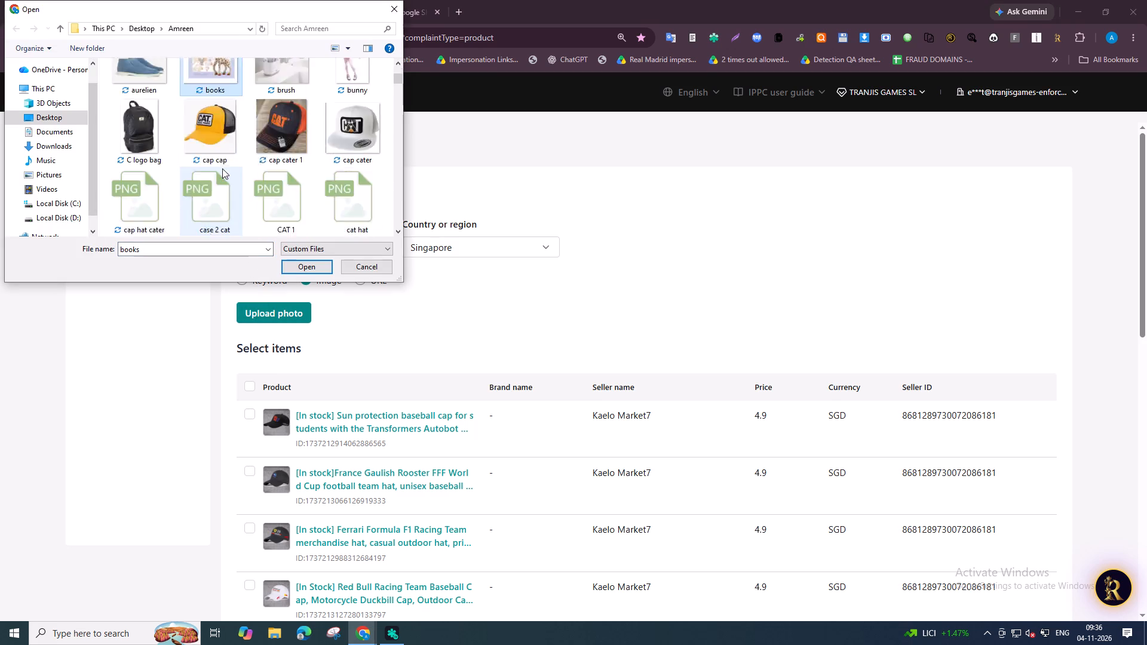
pyautogui.scroll(-4, 222, 168)
pyautogui.click(128, 205)
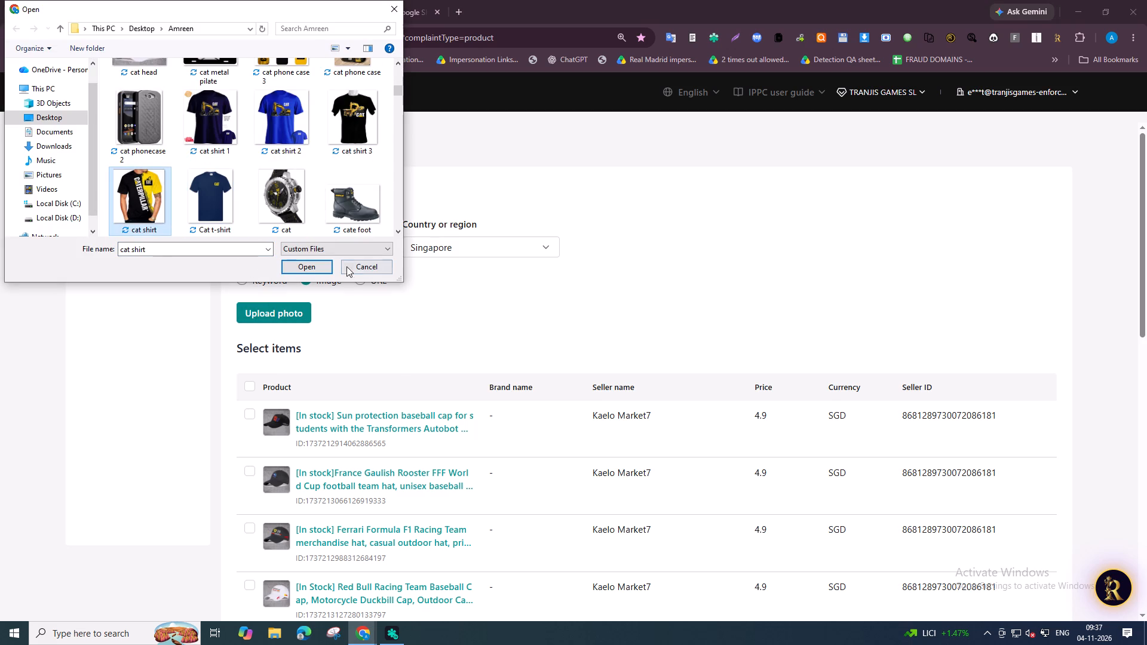
pyautogui.click(293, 266)
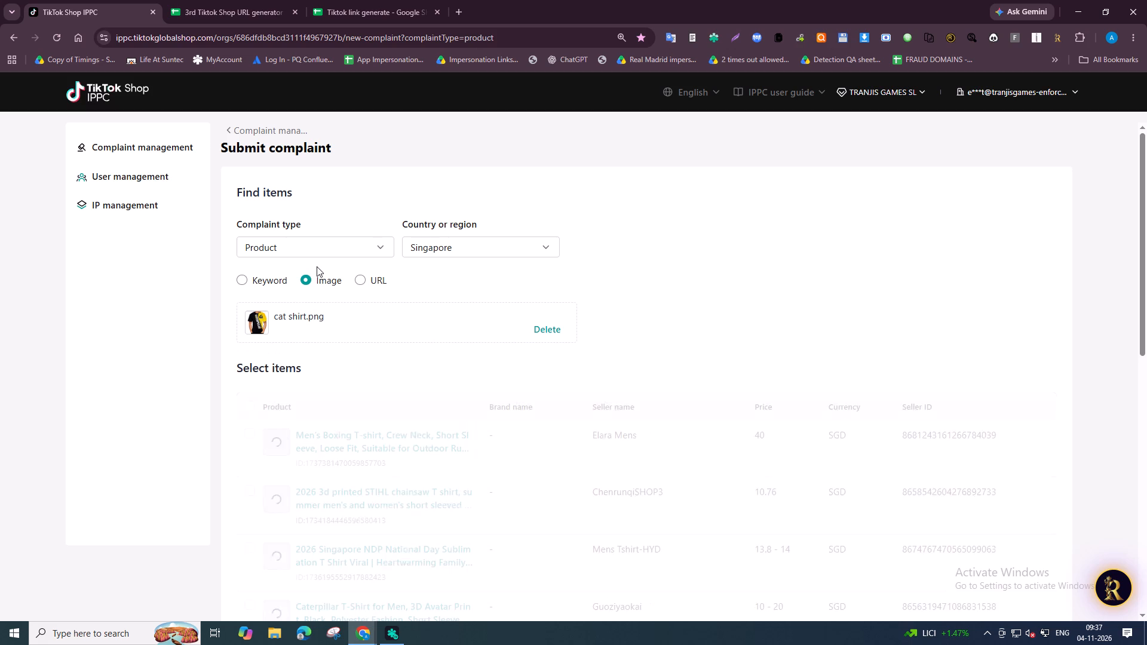
# Examine the T-shirt listings for CAT branding, enlarging photos from the first STIHL chainsaw shirt through the ZHL2005 boxing T-shirt.
pyautogui.scroll(-5, 458, 278)
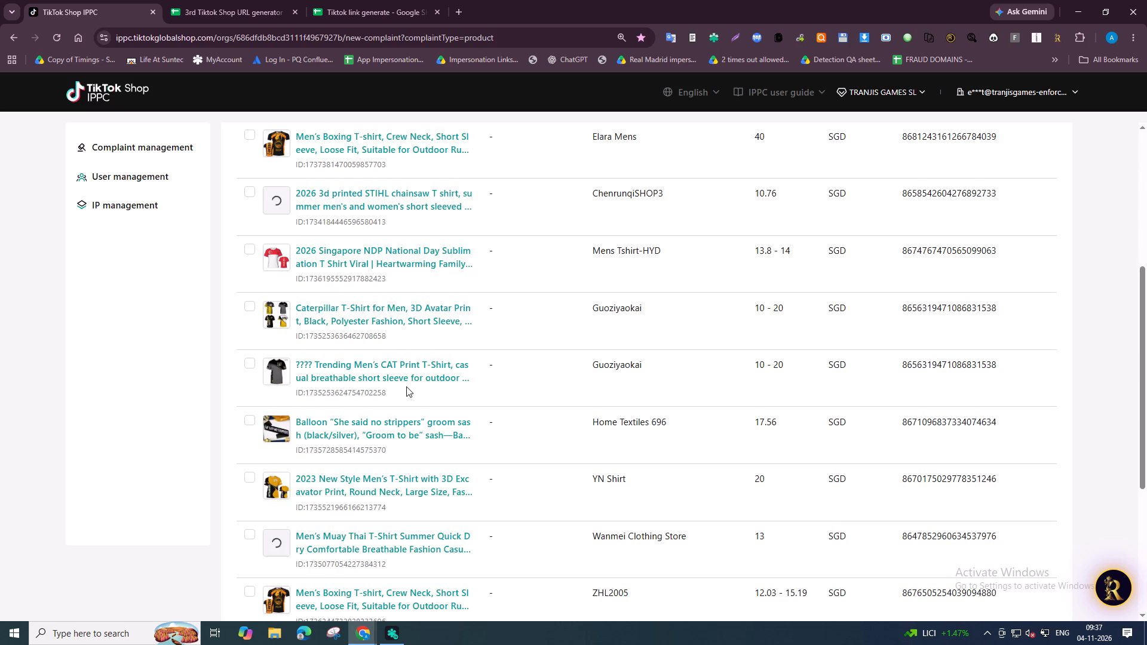
pyautogui.click(280, 210)
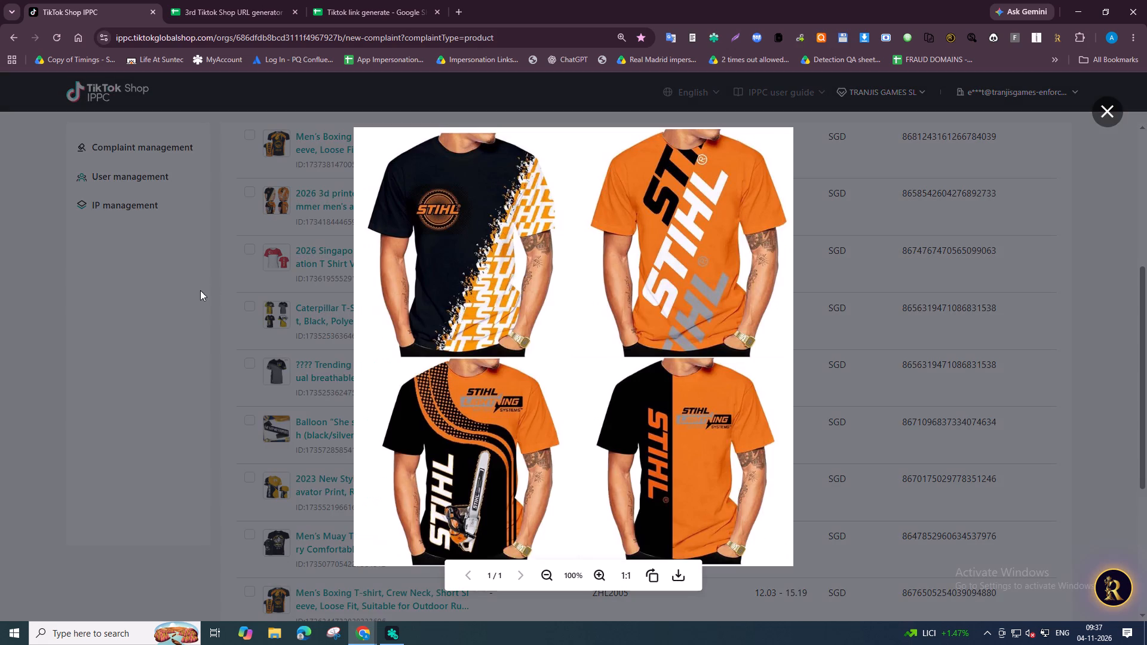
pyautogui.click(200, 290)
pyautogui.click(293, 260)
pyautogui.click(277, 262)
pyautogui.click(180, 326)
pyautogui.click(271, 325)
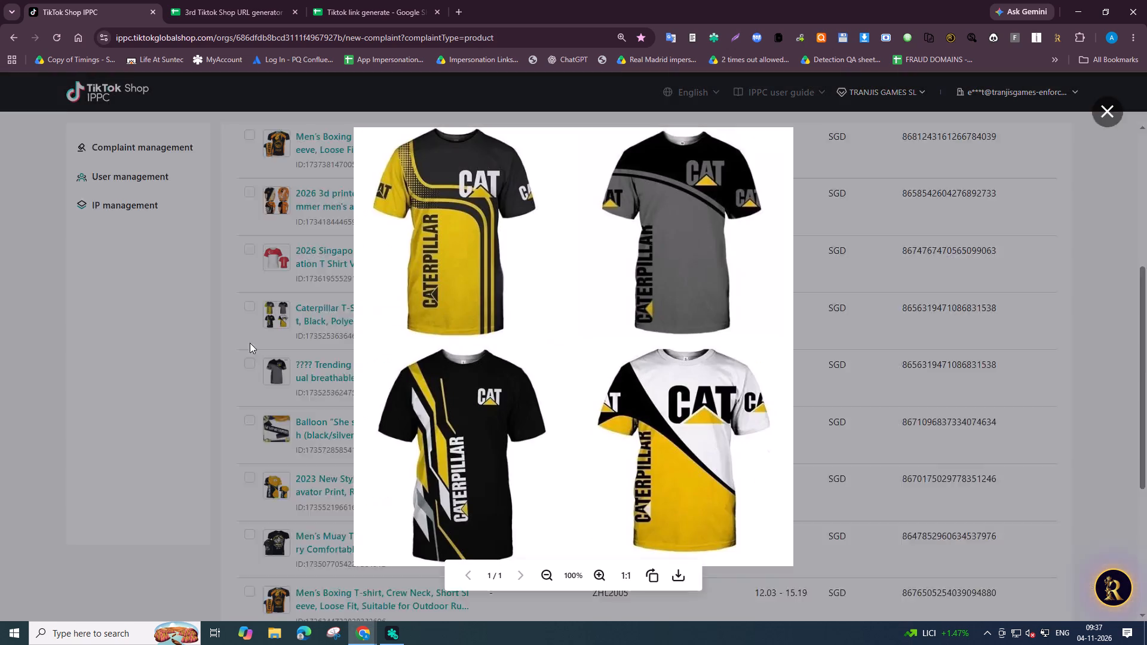
pyautogui.click(188, 357)
pyautogui.click(279, 376)
pyautogui.click(209, 394)
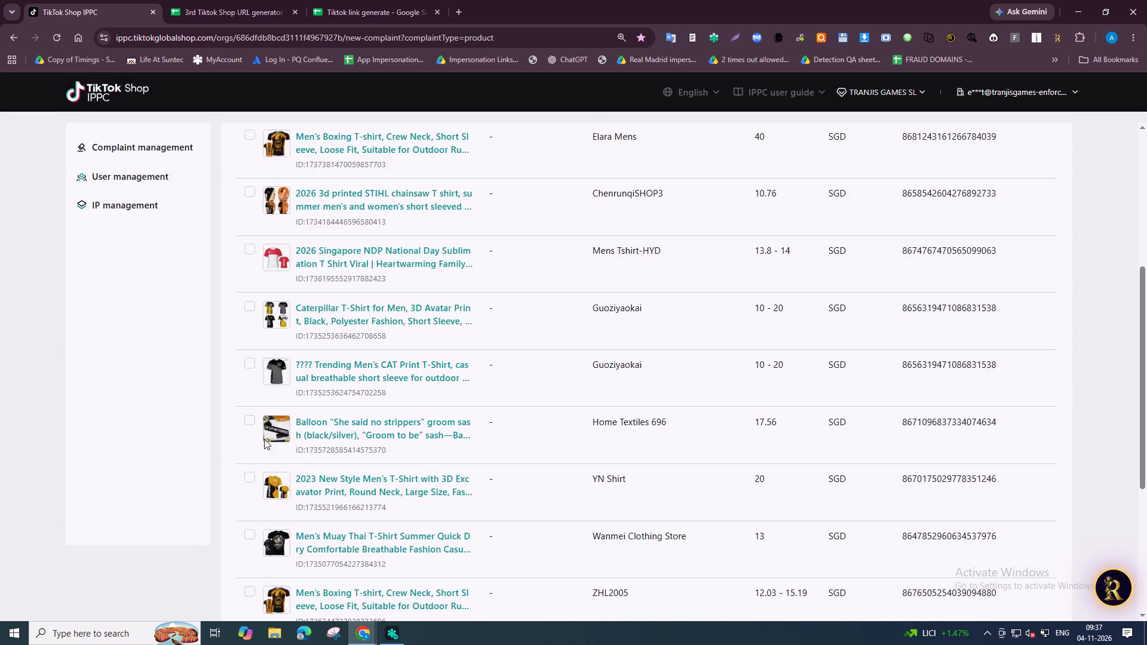
pyautogui.click(264, 439)
pyautogui.click(223, 440)
pyautogui.click(269, 487)
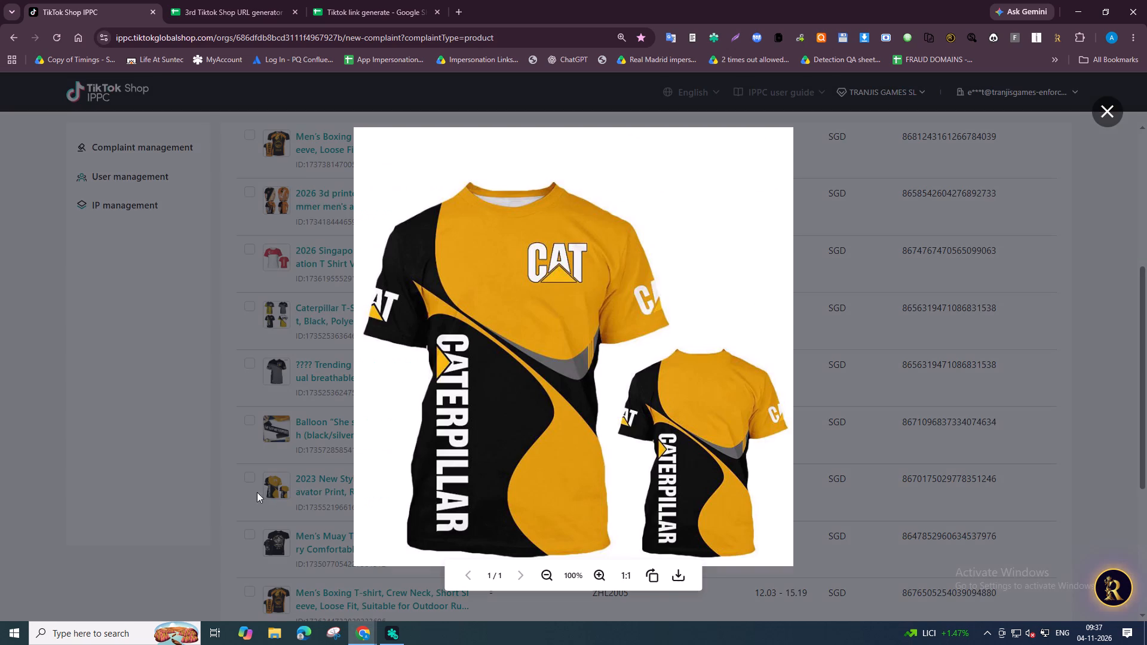
pyautogui.click(242, 492)
pyautogui.click(270, 529)
pyautogui.click(229, 506)
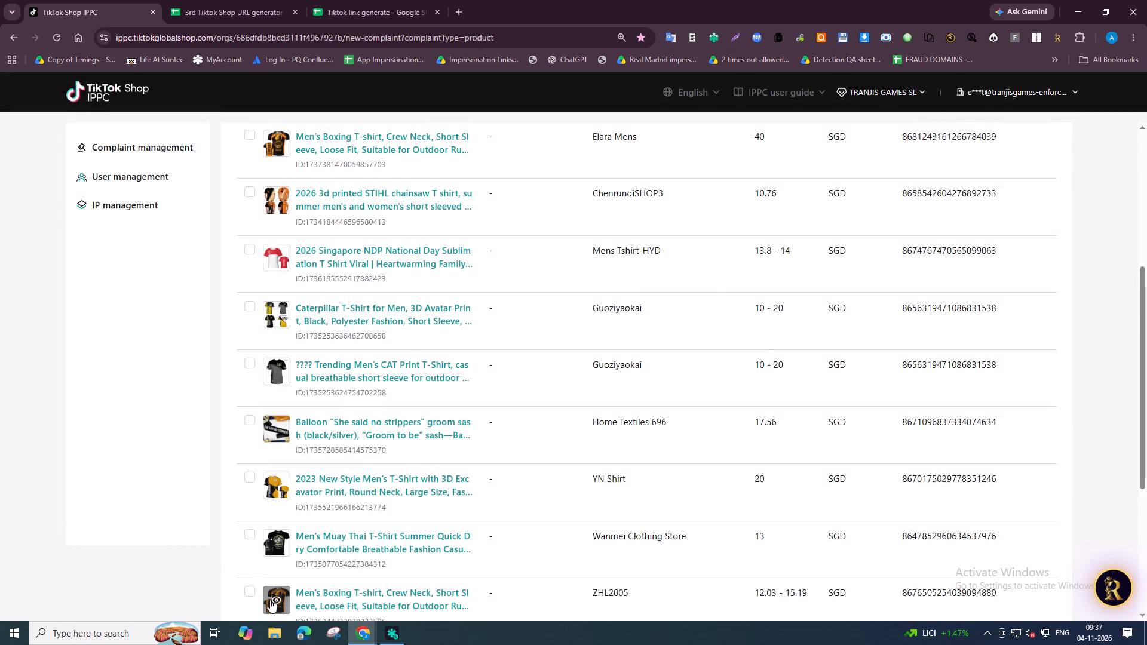
pyautogui.click(270, 600)
pyautogui.click(246, 541)
# Examine the remaining listings down to the end, enlarging the Singapore National Day and PengjianhuiSHOP5 STIHL T-shirt photos.
pyautogui.scroll(-1, 392, 535)
pyautogui.doubleClick(366, 567)
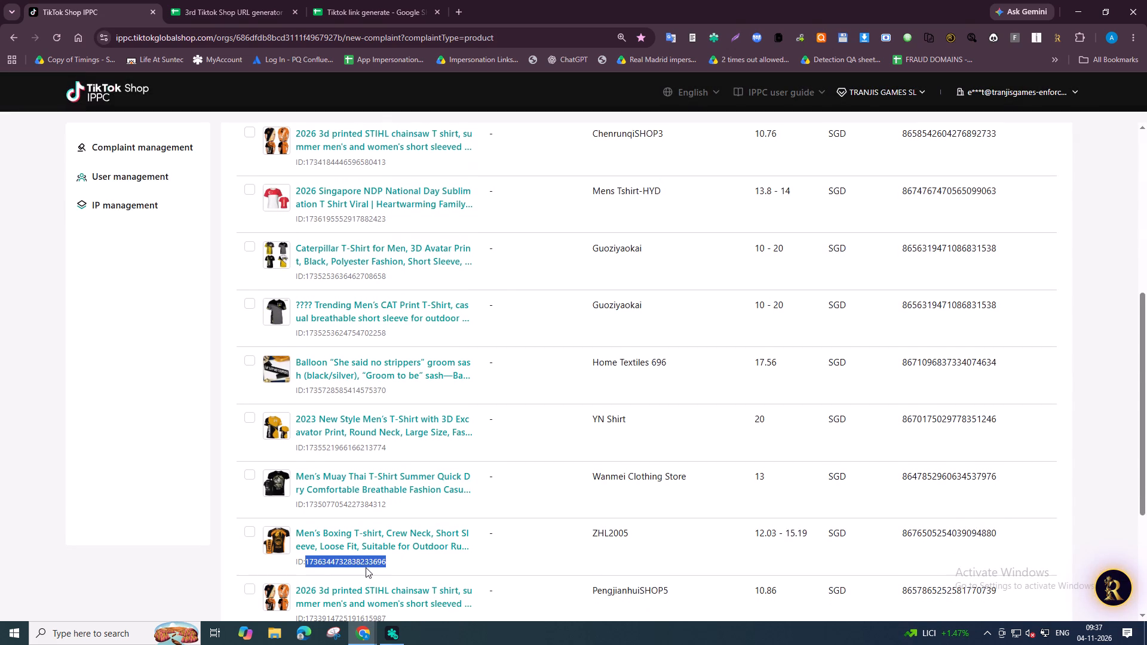
pyautogui.scroll(-3, 361, 550)
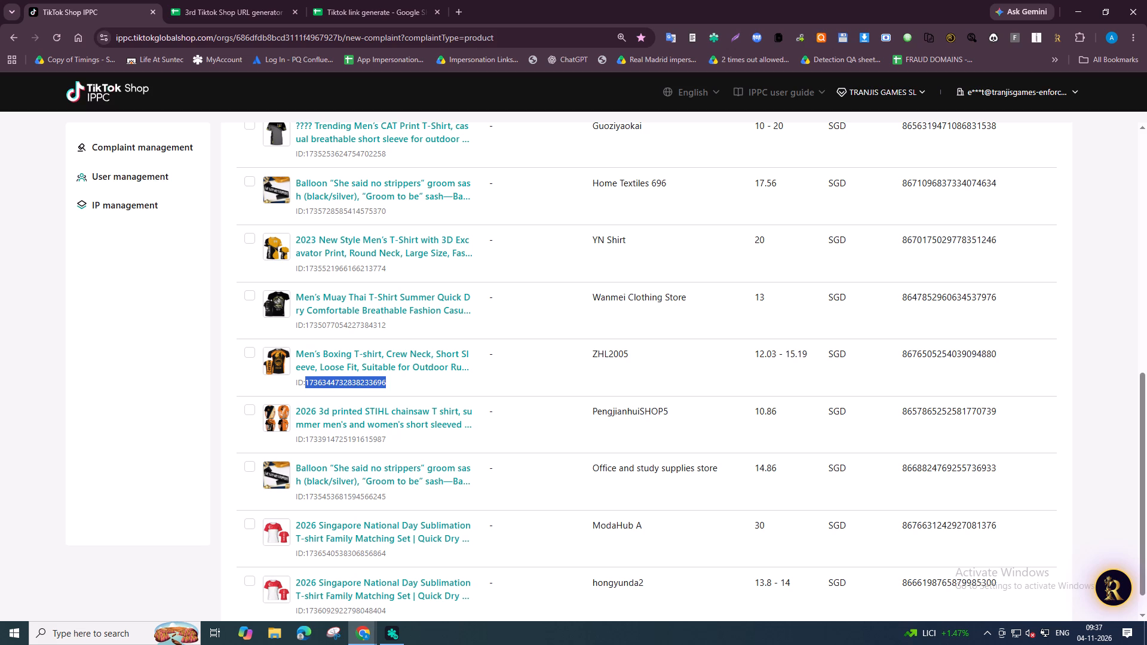
pyautogui.scroll(-6, 367, 573)
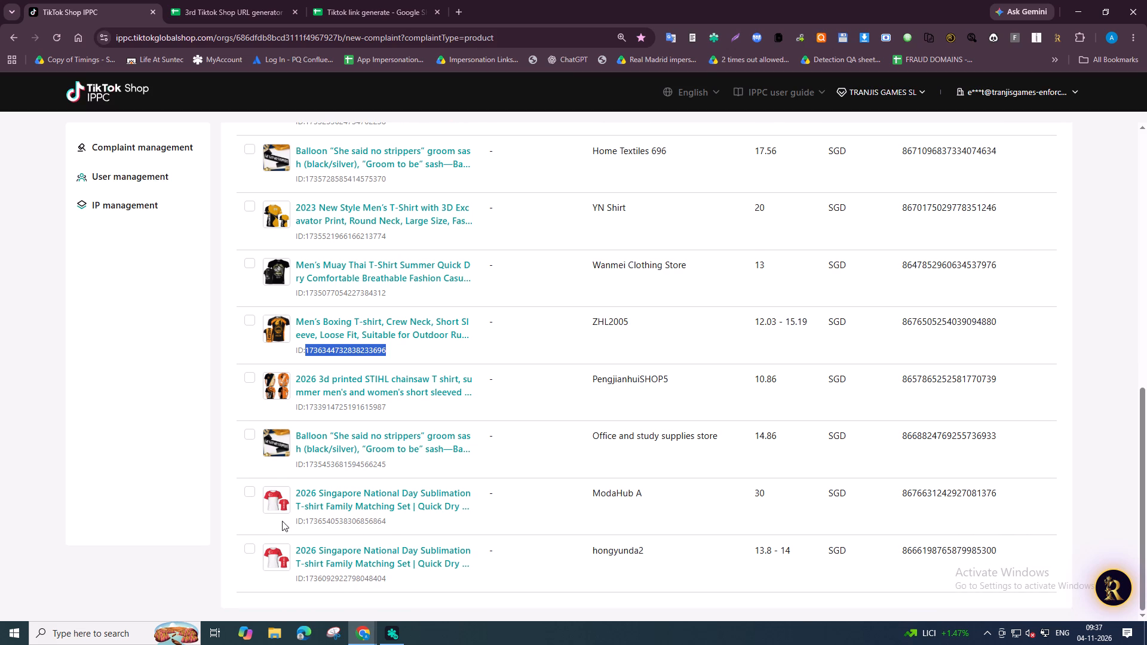
pyautogui.click(278, 504)
pyautogui.click(200, 480)
pyautogui.click(273, 564)
pyautogui.click(206, 506)
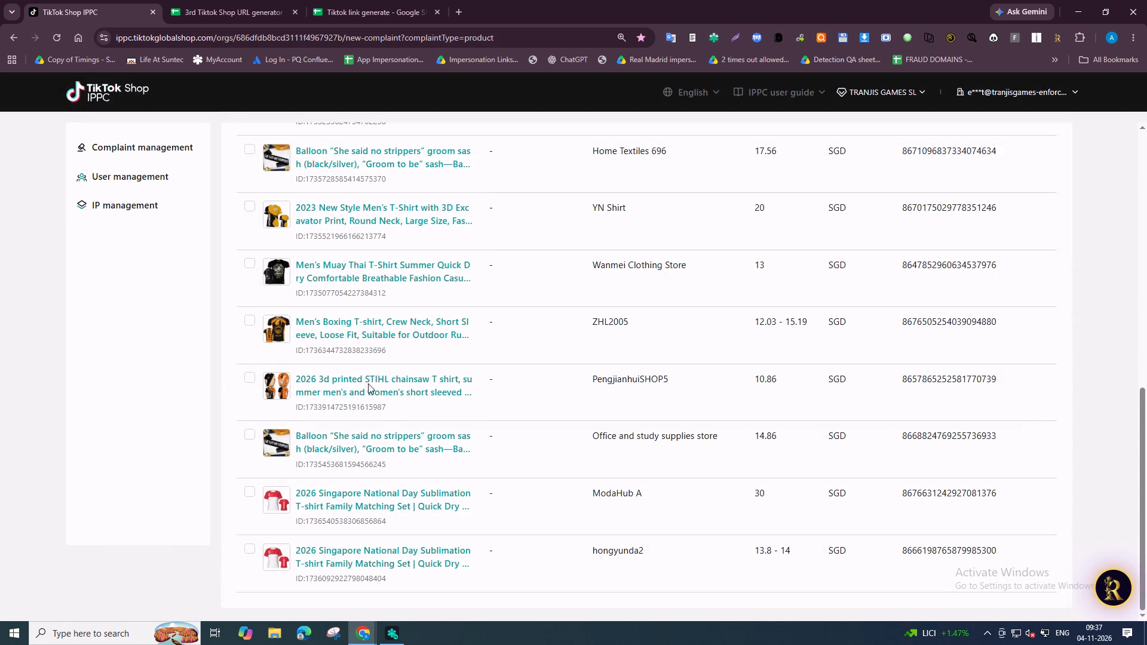
pyautogui.click(262, 404)
pyautogui.click(279, 395)
pyautogui.click(200, 394)
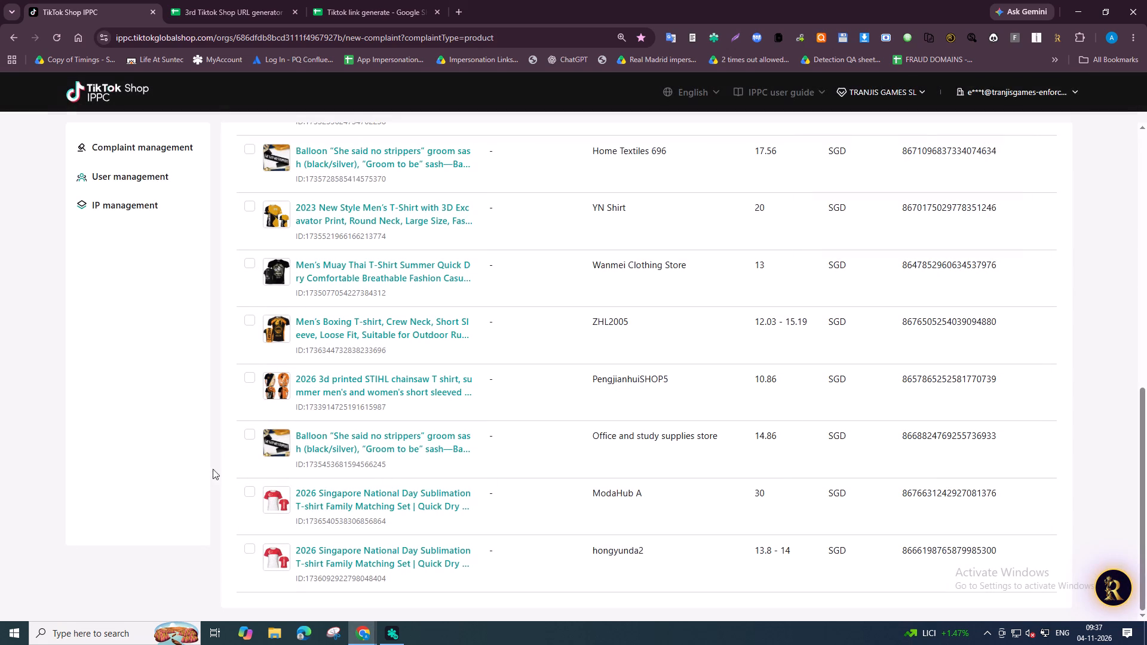
pyautogui.click(290, 497)
pyautogui.click(164, 447)
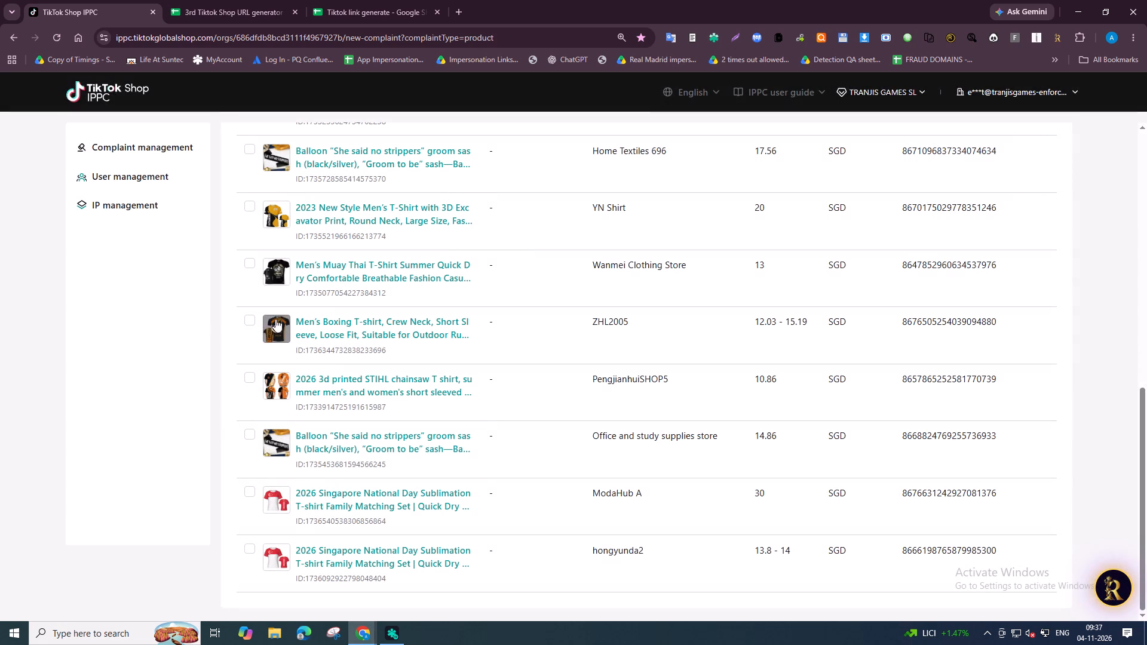
pyautogui.click(278, 216)
pyautogui.click(218, 261)
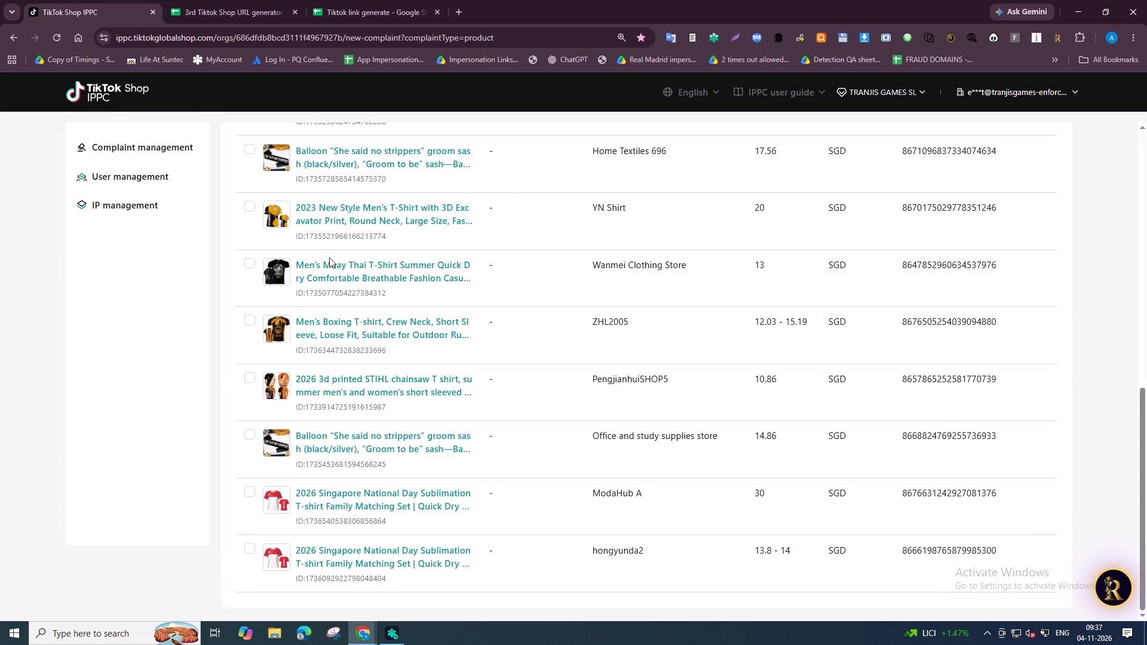
pyautogui.doubleClick(358, 241)
pyautogui.hotkey('ctrl', 'c')
pyautogui.hotkey('alt', 'Tab')
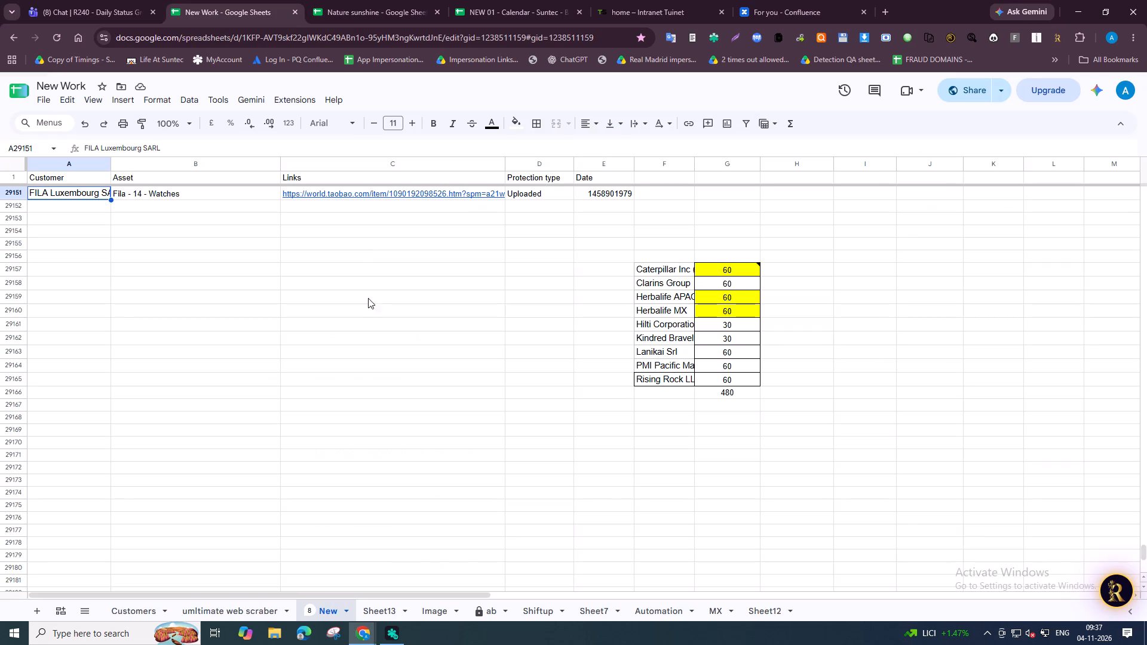
pyautogui.click(355, 257)
pyautogui.hotkey('ctrl', 'v')
pyautogui.hotkey('alt', 'Tab')
pyautogui.scroll(3, 357, 380)
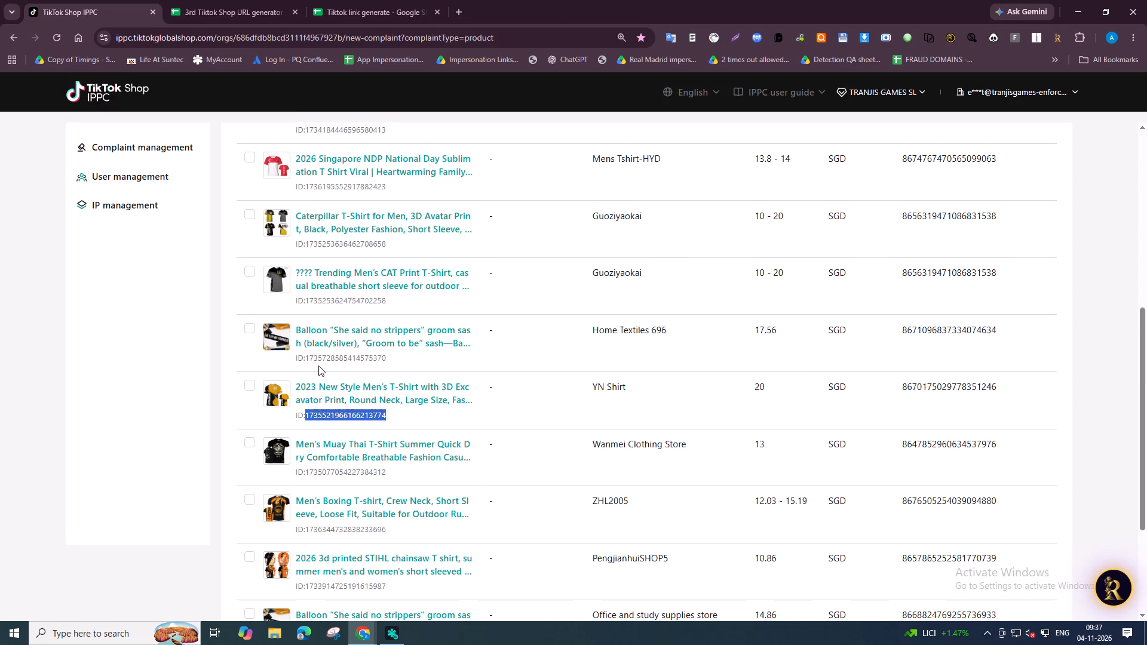
pyautogui.click(274, 339)
pyautogui.click(202, 340)
pyautogui.click(278, 274)
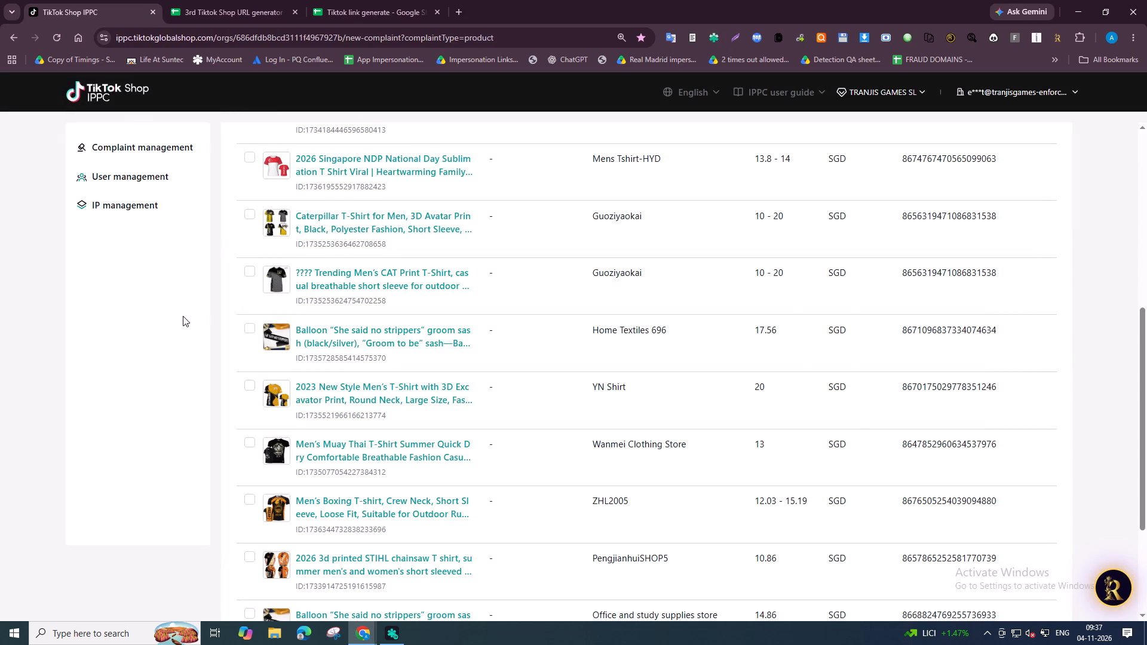
pyautogui.click(275, 278)
pyautogui.click(171, 308)
pyautogui.doubleClick(332, 300)
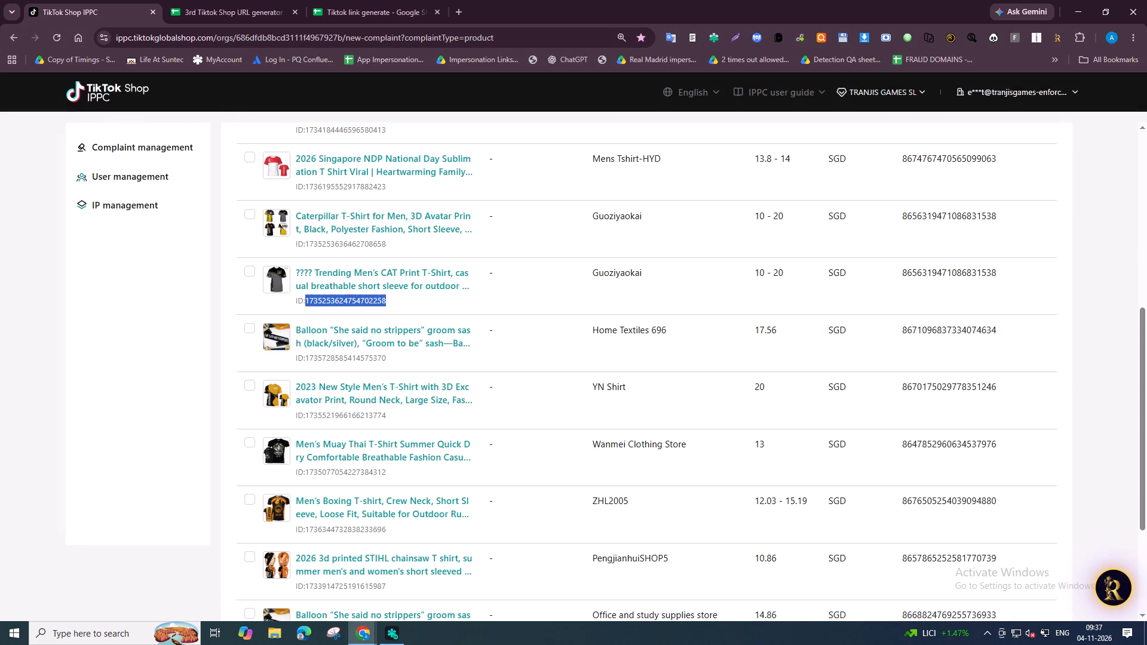
pyautogui.hotkey('ctrl', 'c')
pyautogui.hotkey('alt', 'Tab')
pyautogui.click(402, 278)
pyautogui.hotkey('ctrl', 'v')
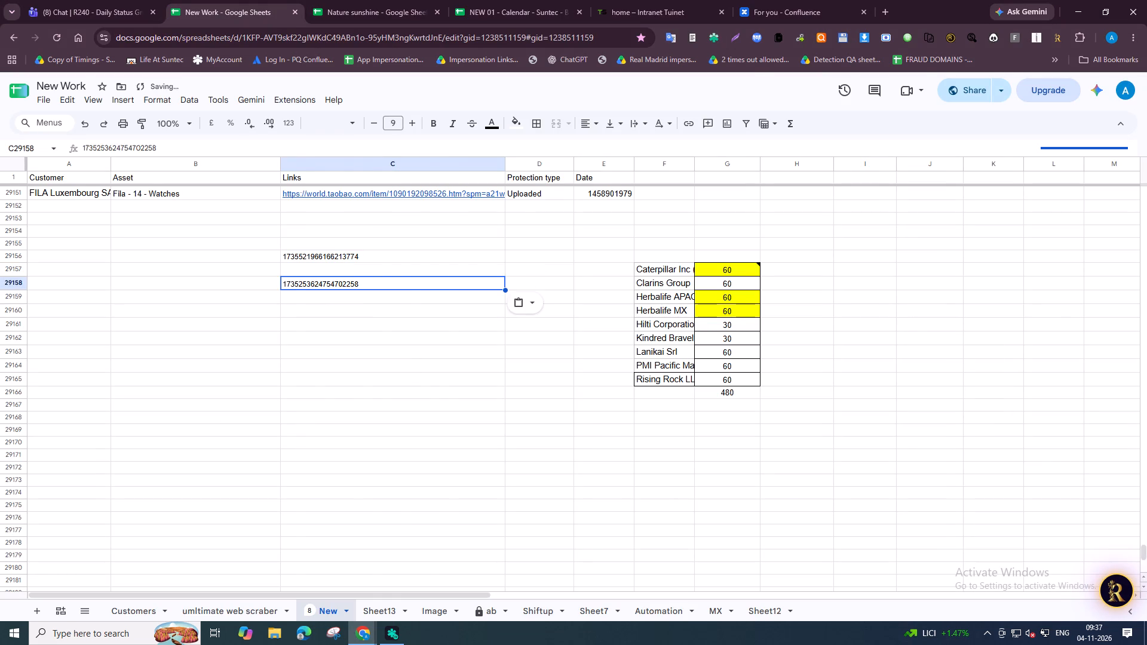
pyautogui.hotkey('alt', 'Tab')
pyautogui.scroll(2, 364, 392)
pyautogui.doubleClick(334, 357)
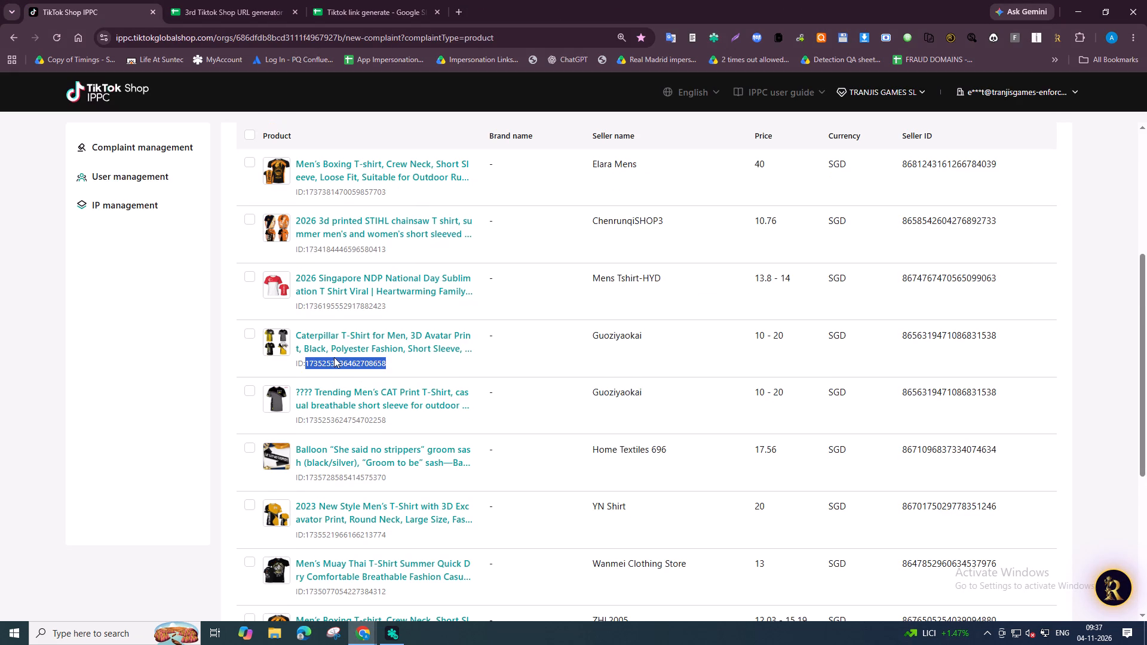
pyautogui.hotkey('ctrl', 'c')
pyautogui.hotkey('alt', 'Tab')
pyautogui.click(348, 271)
pyautogui.hotkey('ctrl', 'v')
pyautogui.click(353, 294)
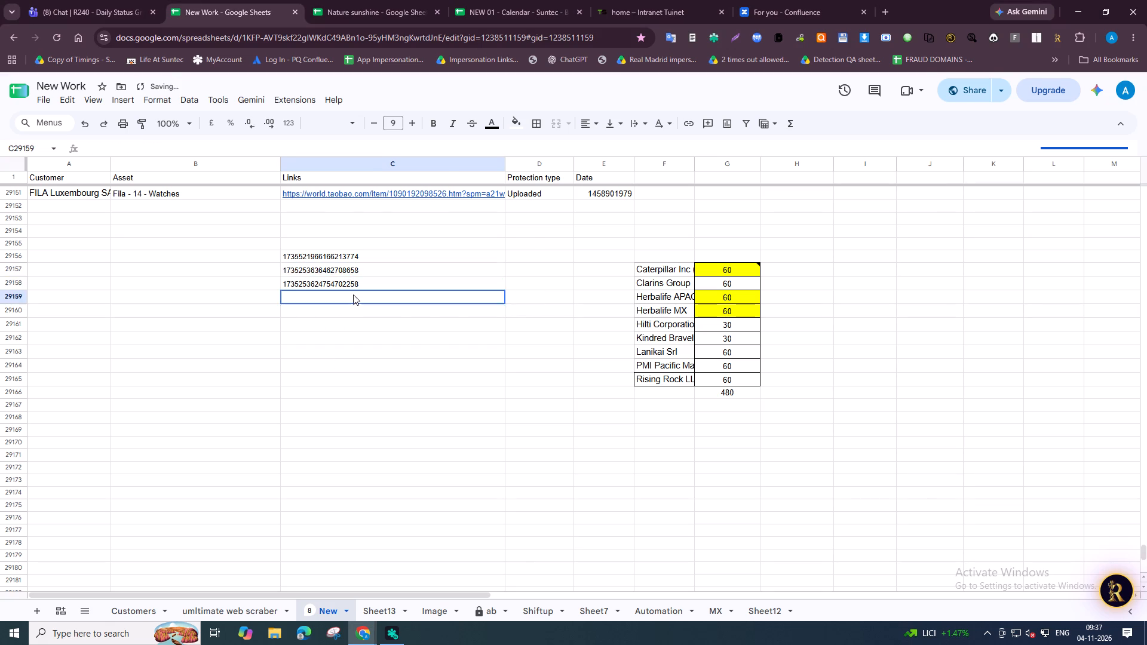
# Recheck the enlarged photos of the top listings: the NDP National Day, STIHL chainsaw and Elara Mens boxing T-shirts.
pyautogui.hotkey('alt', 'Tab')
pyautogui.scroll(2, 330, 419)
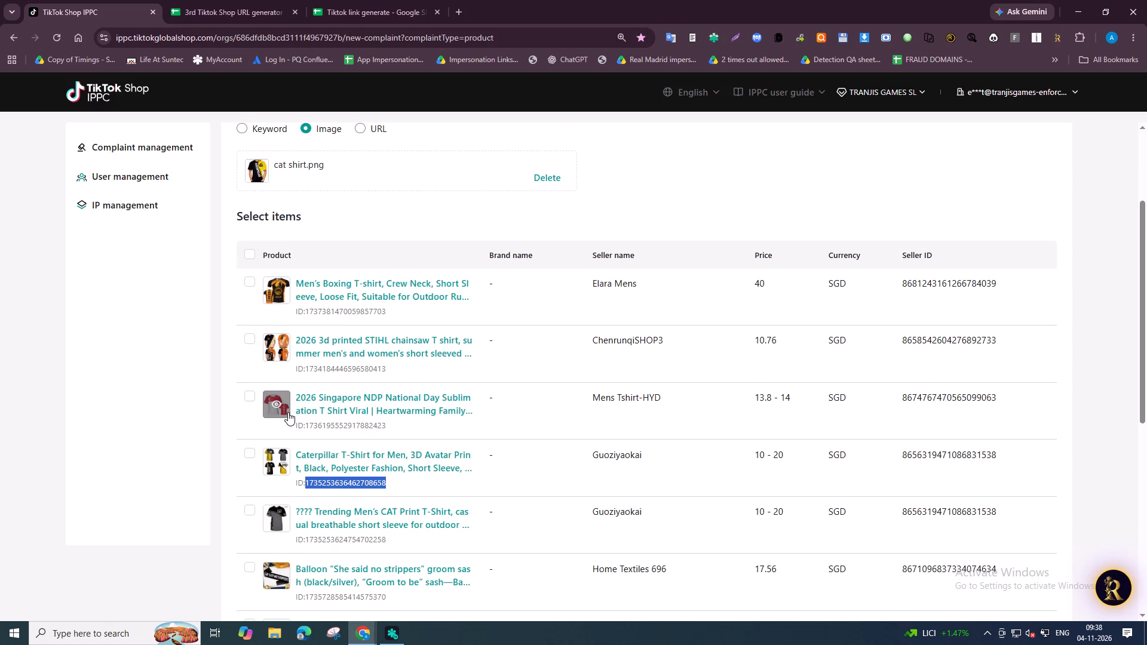
pyautogui.click(288, 412)
pyautogui.click(180, 374)
pyautogui.click(269, 351)
pyautogui.click(232, 354)
pyautogui.click(284, 355)
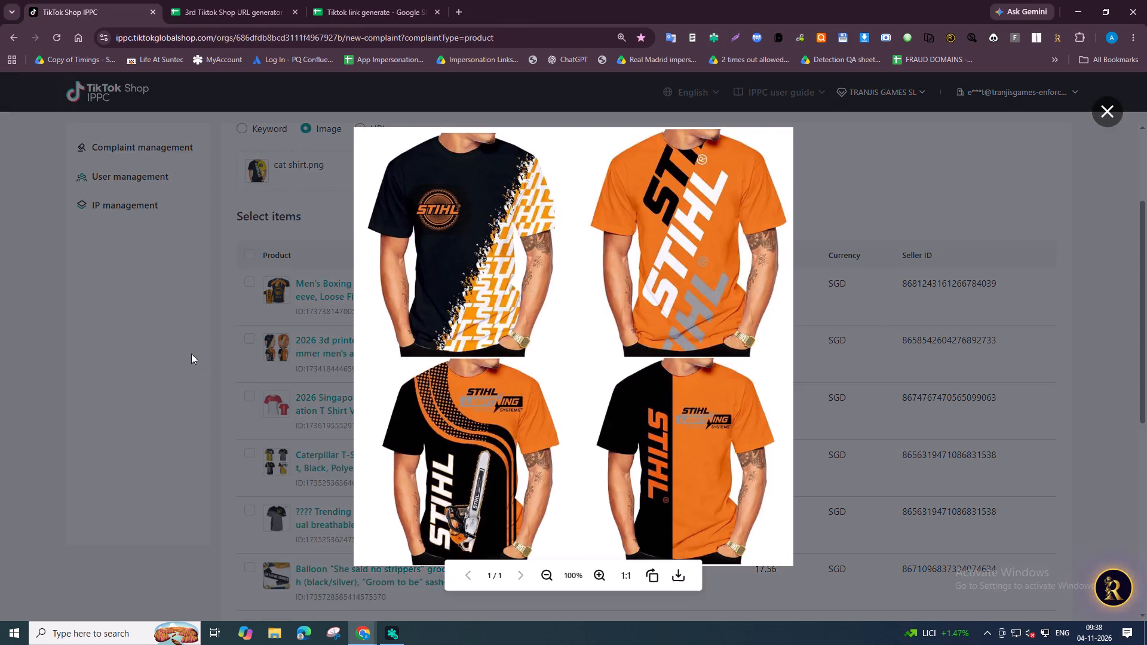
pyautogui.click(189, 348)
pyautogui.click(269, 296)
pyautogui.click(200, 316)
# Copy the three collected product IDs from cells C29156 to C29158 of the New Work sheet.
pyautogui.hotkey('alt', 'Tab')
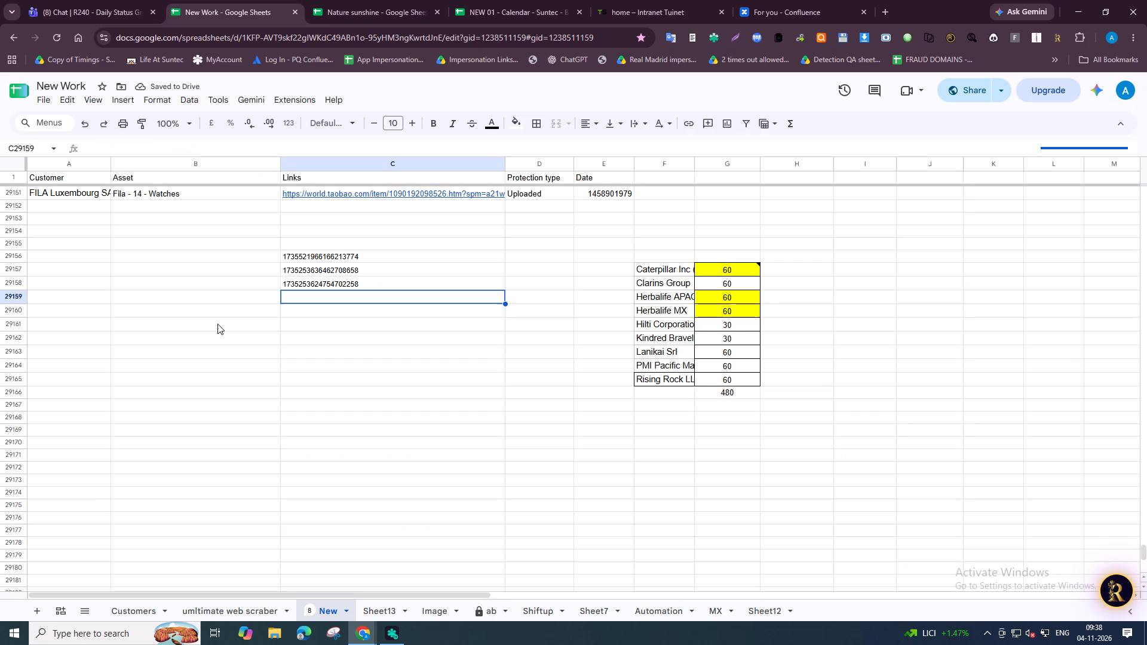
pyautogui.press('Up')
pyautogui.hotkey('ctrl', 'shift', 'Up')
pyautogui.hotkey('ctrl', 'c')
# In the 3rd Tiktok Shop URL generator's Generator sheet, go to empty Product ID cell F8031 below the last entry.
pyautogui.hotkey('alt', 'Tab')
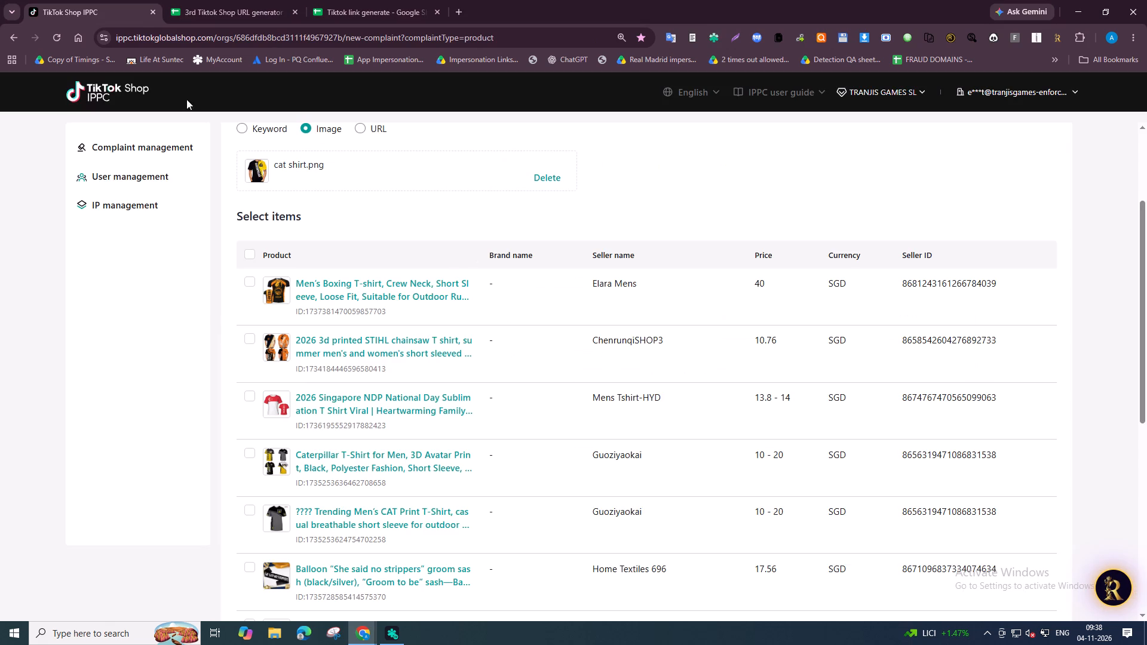
pyautogui.click(219, 0)
pyautogui.click(552, 328)
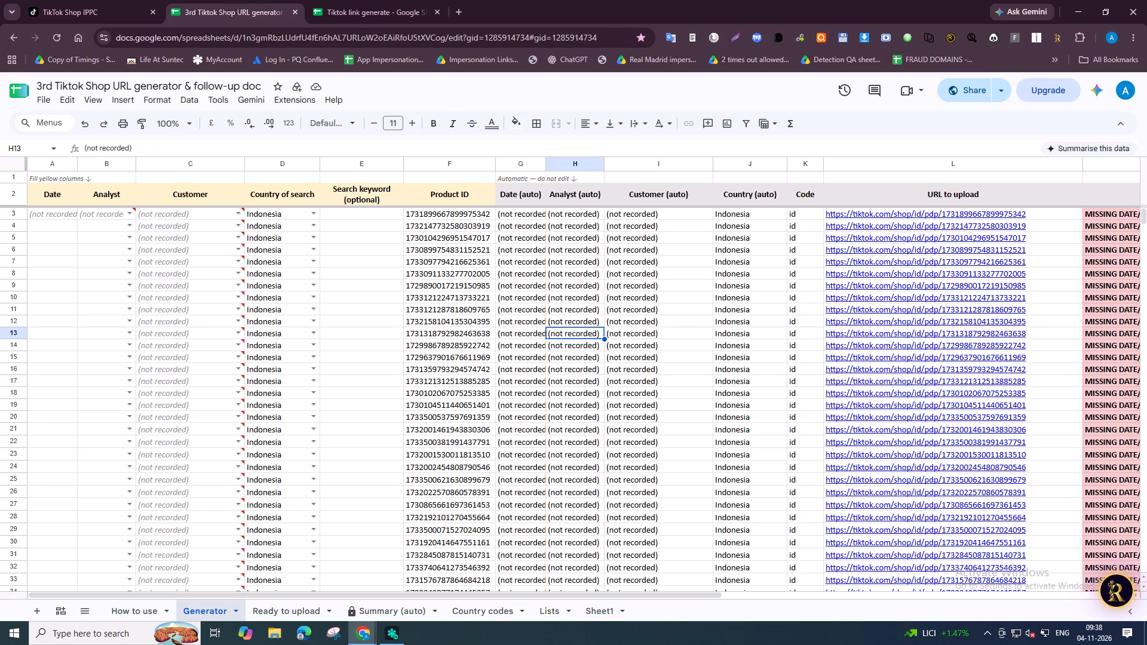
pyautogui.hotkey('ctrl', 'End')
pyautogui.hotkey('ctrl', 'Left')
pyautogui.hotkey('ctrl', 'Left')
pyautogui.hotkey('ctrl', 'Left')
pyautogui.hotkey('ctrl', 'Left')
pyautogui.press('Right')
pyautogui.press('Right')
pyautogui.hotkey('ctrl', 'Up')
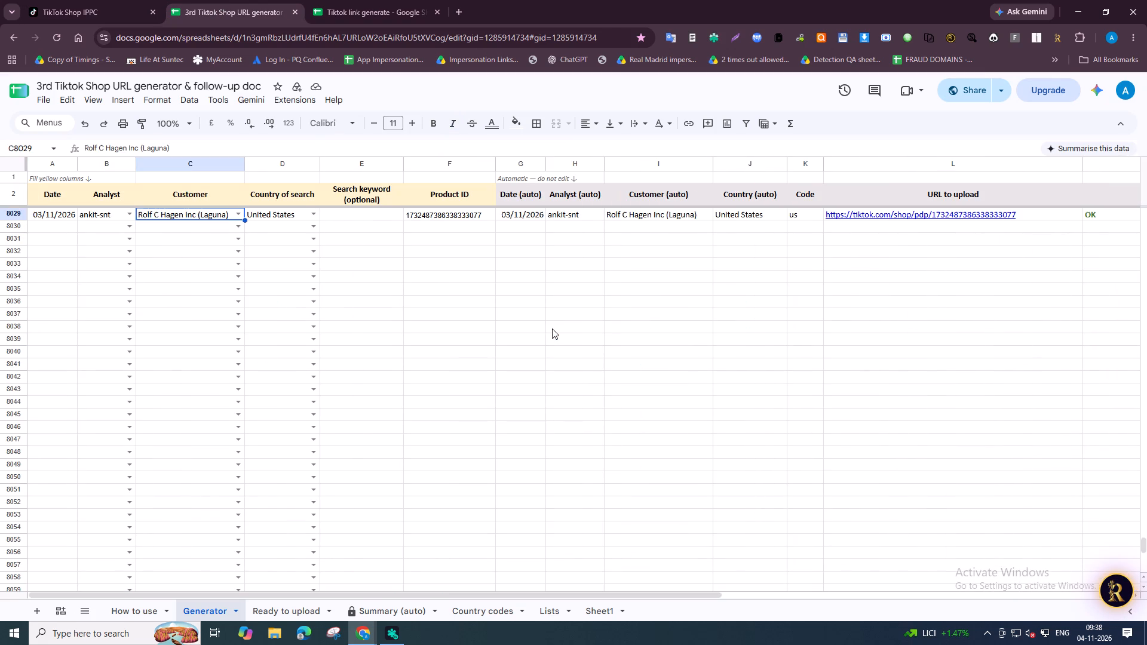
pyautogui.press('Down')
pyautogui.press('Right')
pyautogui.press('Right')
pyautogui.press('Down')
pyautogui.press('Down')
pyautogui.press('Right')
pyautogui.press('Up')
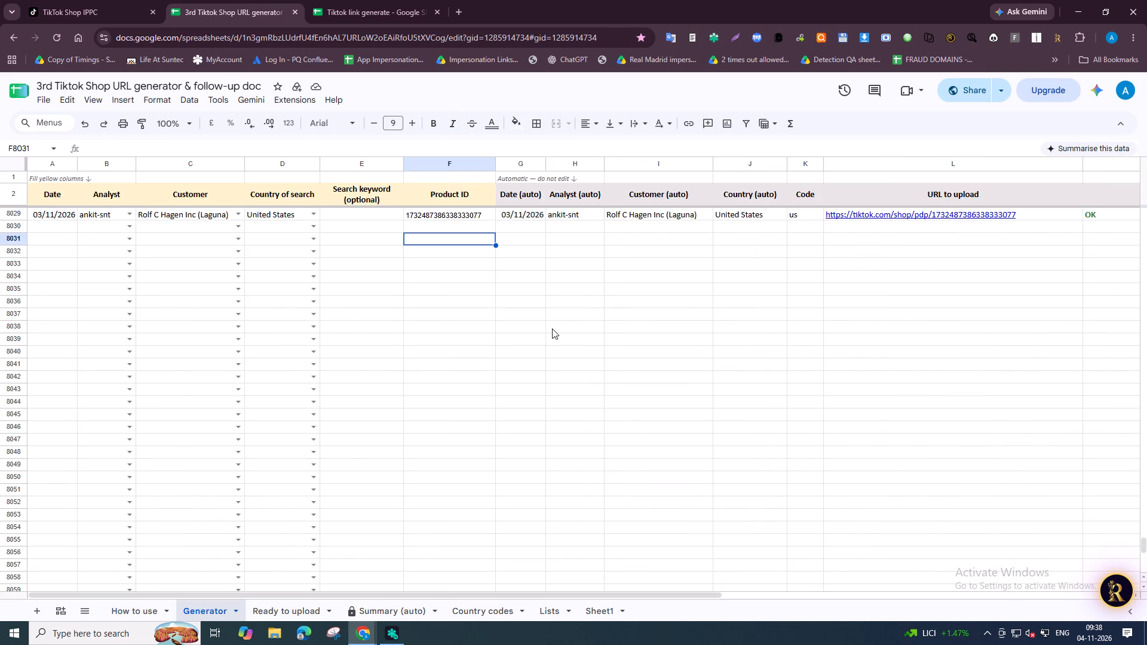
# Check the country used for the TikTok Shop IPPC image search, and set the Generator sheet's country of search in D8031 to Singapore.
pyautogui.click(121, 0)
pyautogui.scroll(7, 279, 275)
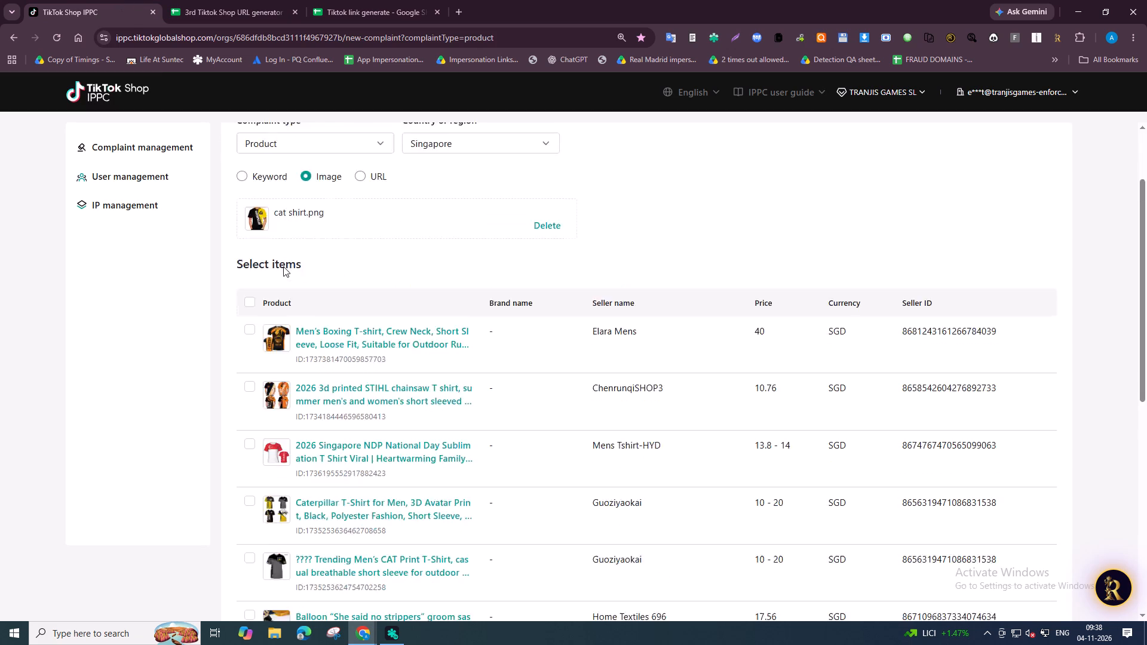
pyautogui.click(266, 0)
pyautogui.click(370, 0)
pyautogui.click(281, 0)
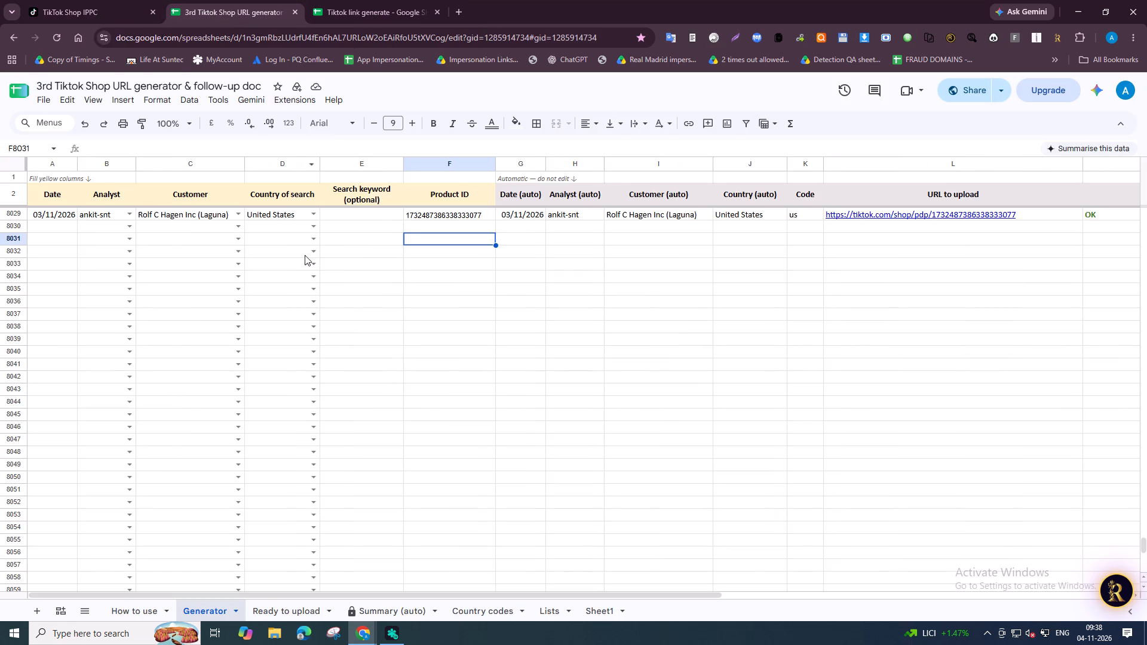
pyautogui.click(318, 251)
pyautogui.click(369, 248)
pyautogui.click(314, 240)
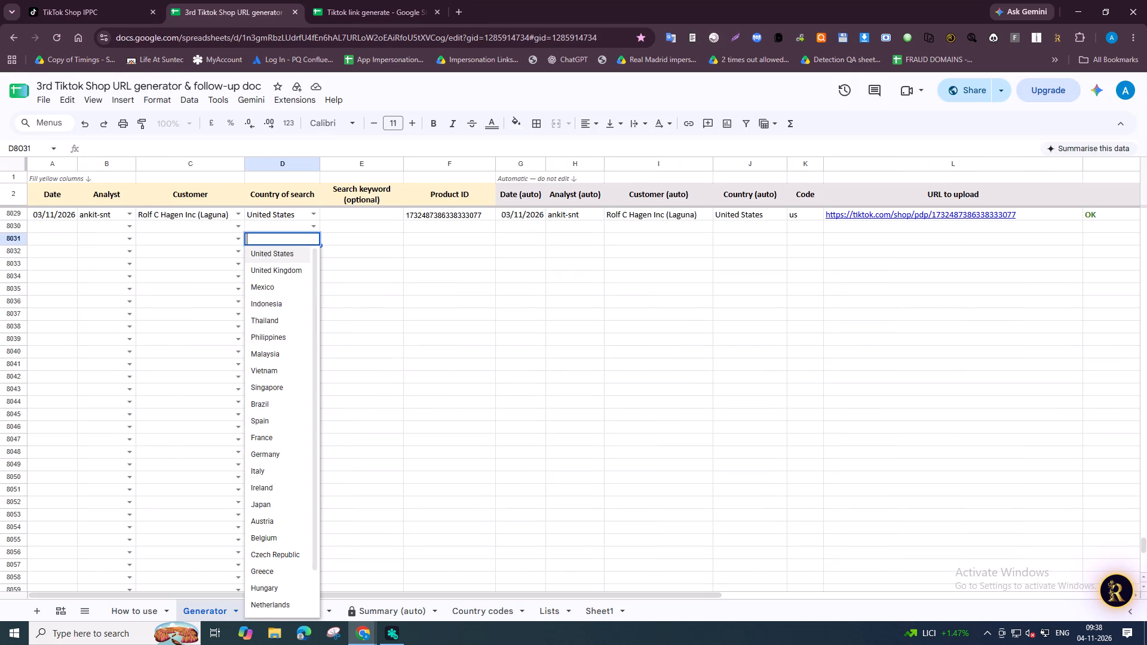
pyautogui.press('s')
pyautogui.click(298, 271)
# Paste the three copied product IDs as plain values into the Product ID column starting at F8031.
pyautogui.click(437, 241)
pyautogui.hotkey('ctrl', 'shift', 'v')
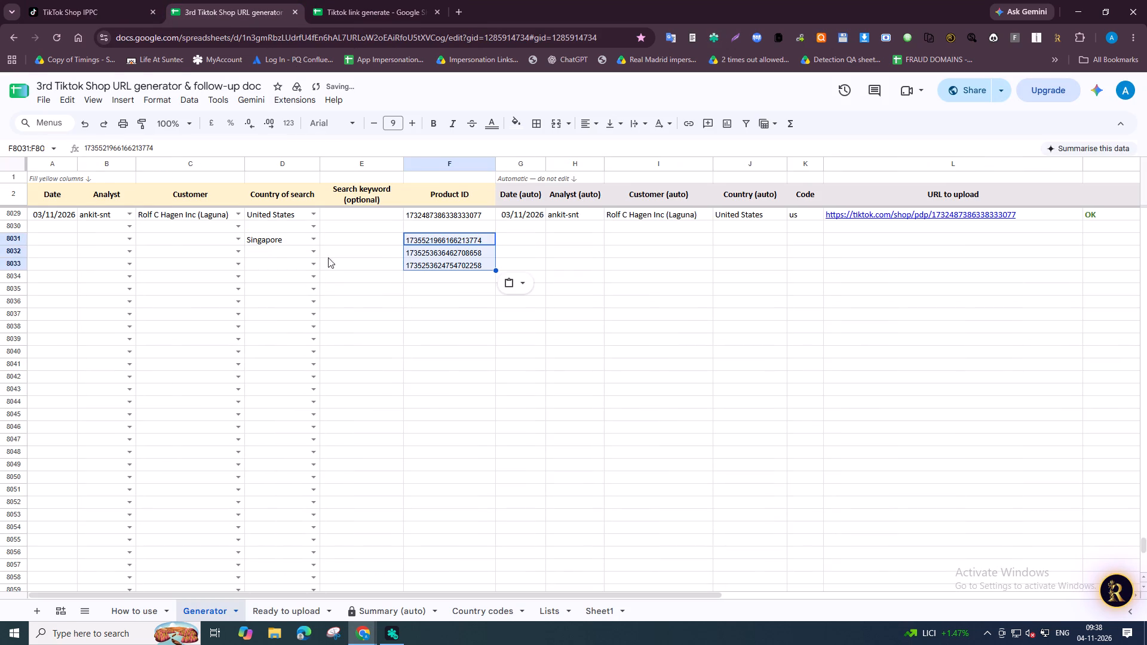
pyautogui.click(239, 236)
pyautogui.press('c')
pyautogui.press('a')
pyautogui.click(182, 293)
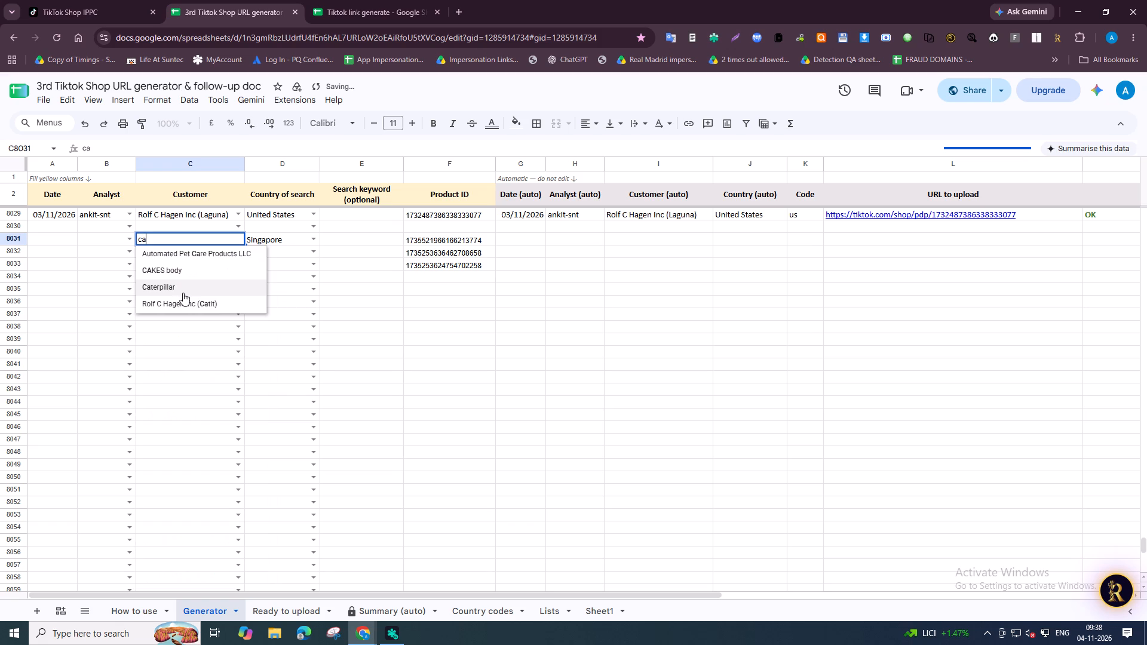
pyautogui.click(131, 241)
pyautogui.click(125, 256)
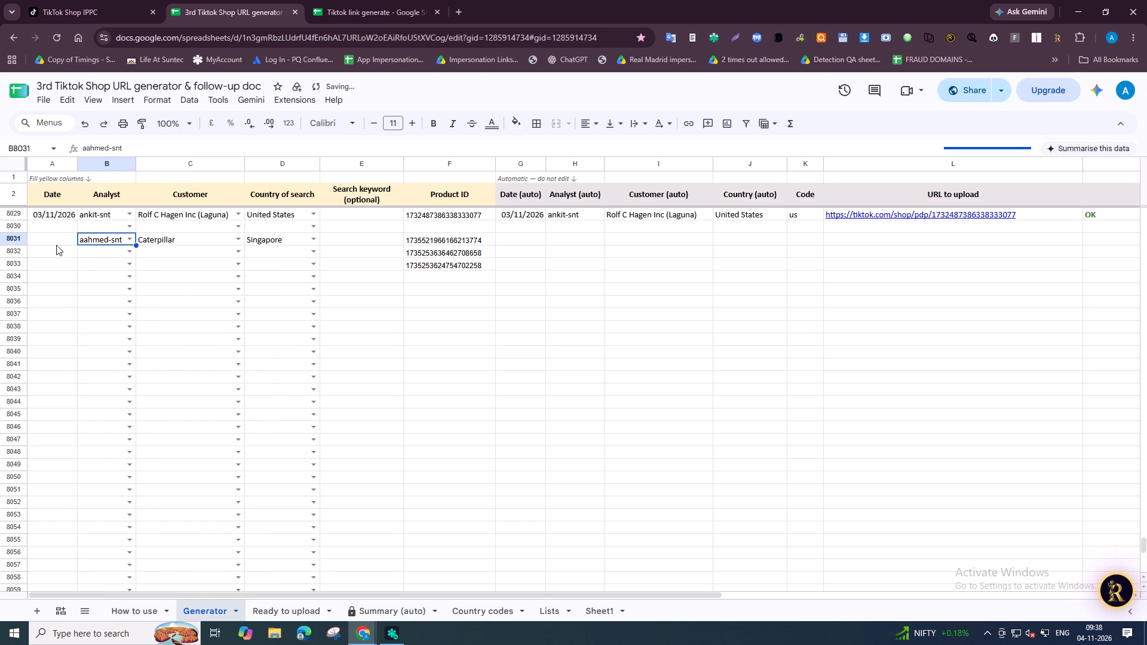
pyautogui.click(56, 245)
pyautogui.hotkey('ctrl', ';')
pyautogui.hotkey('ctrl', 'l')
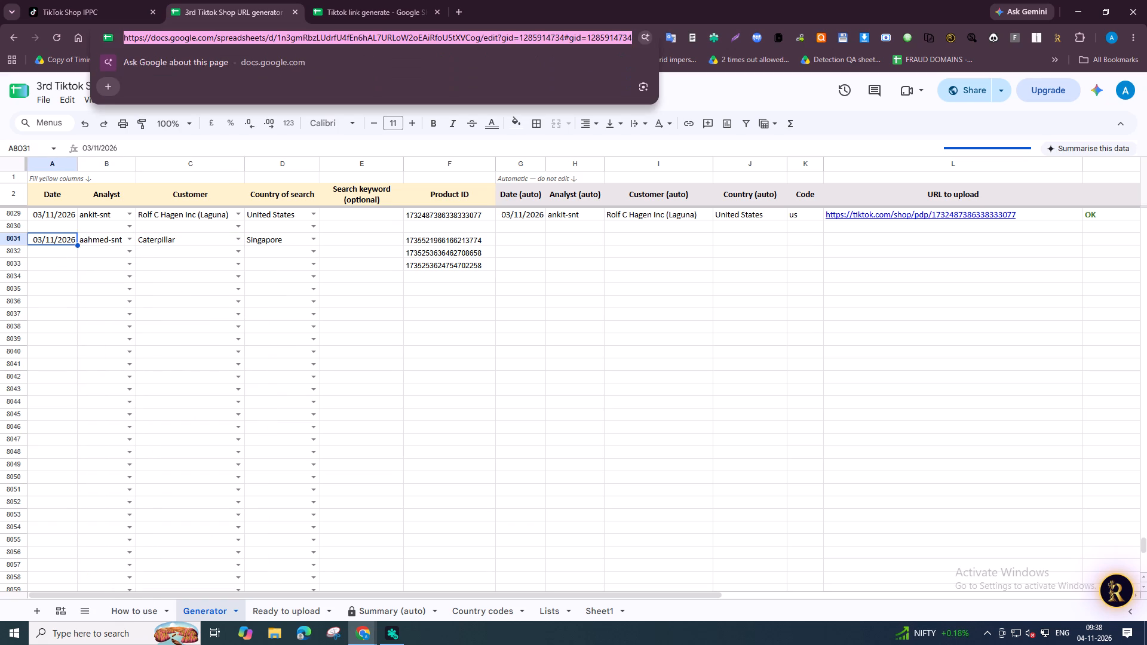
pyautogui.click(694, 345)
# Look back through the earlier Generator entries above row 8031, examining how their input columns, automatic columns and upload URLs are filled.
pyautogui.scroll(4, 692, 339)
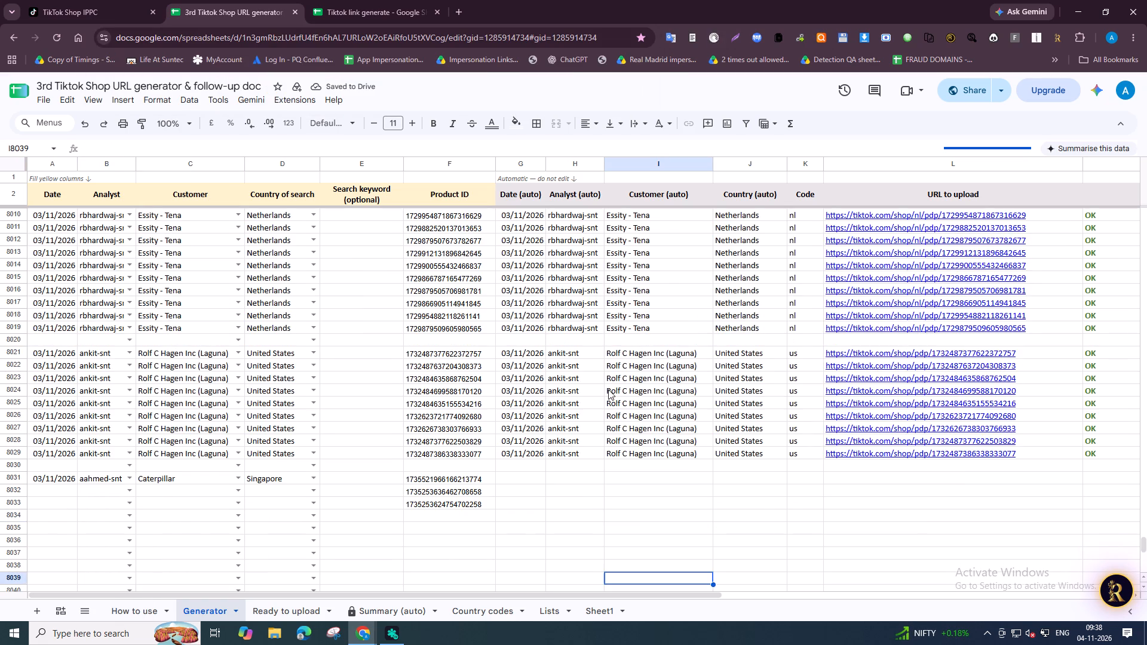
pyautogui.scroll(2, 619, 373)
pyautogui.scroll(5, 639, 274)
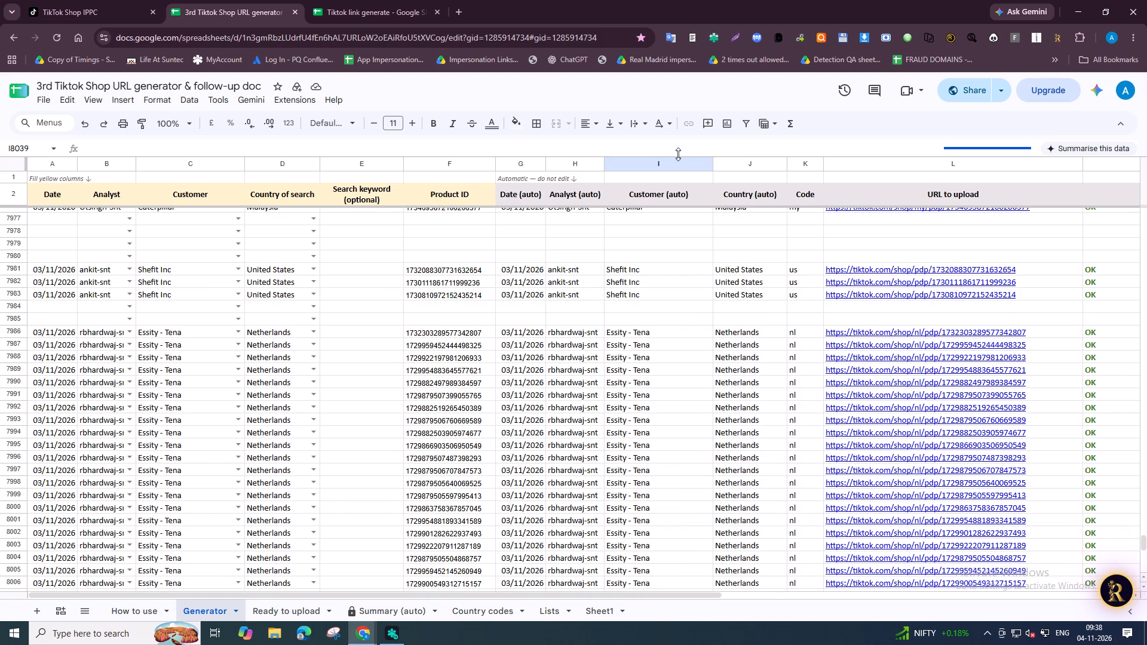
pyautogui.scroll(7, 608, 232)
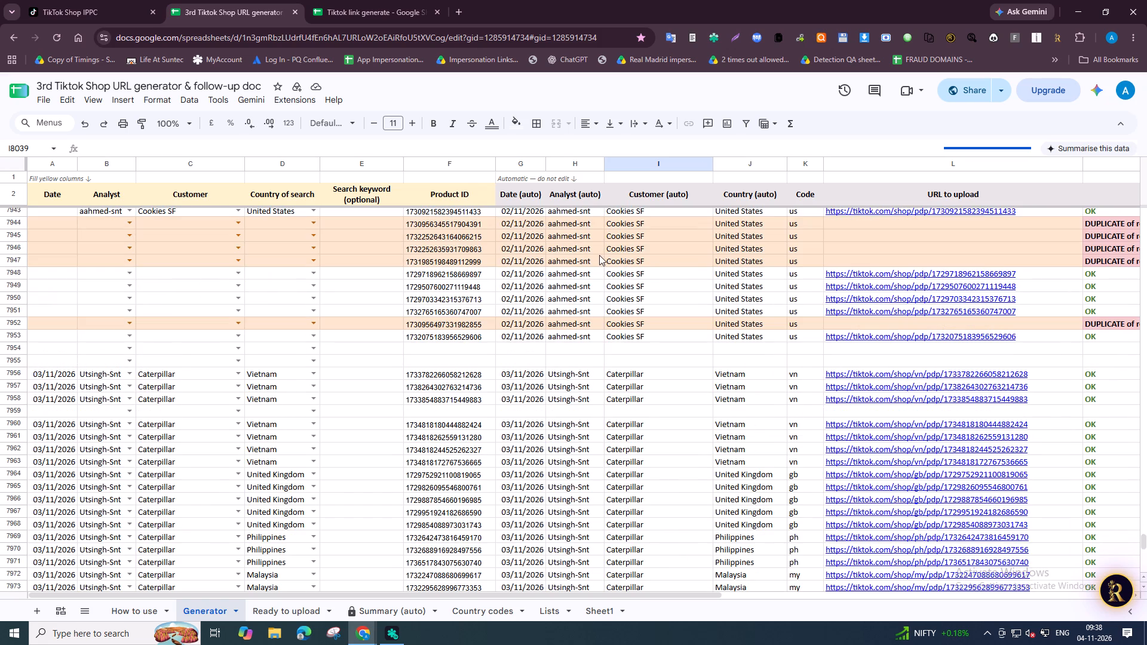
pyautogui.scroll(4, 599, 255)
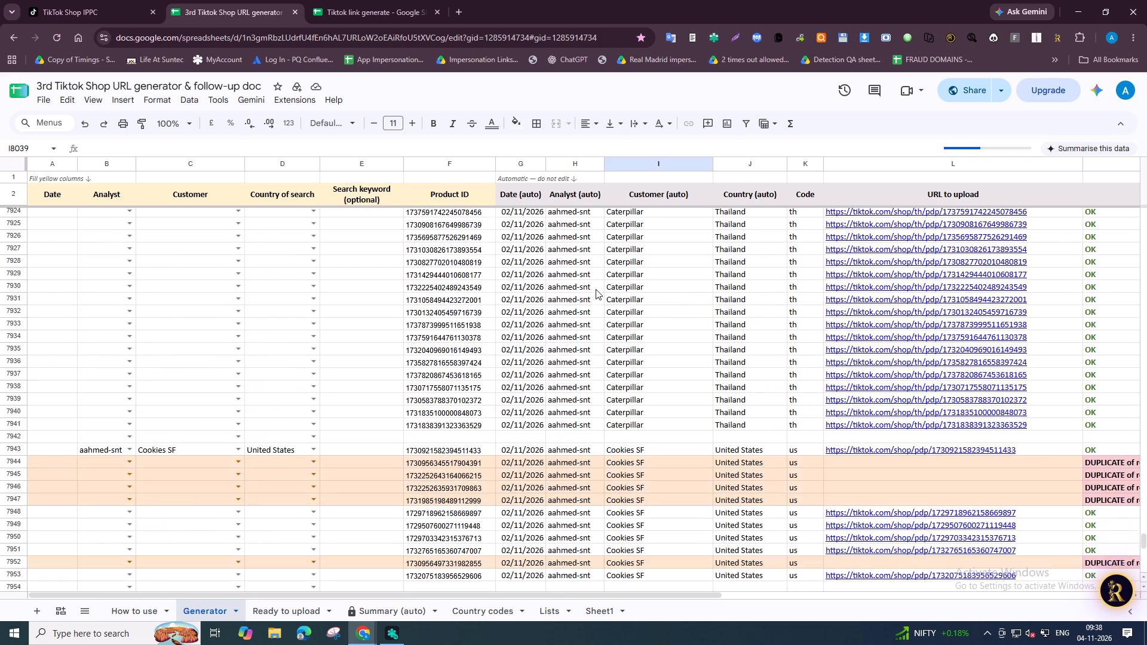
pyautogui.scroll(8, 596, 289)
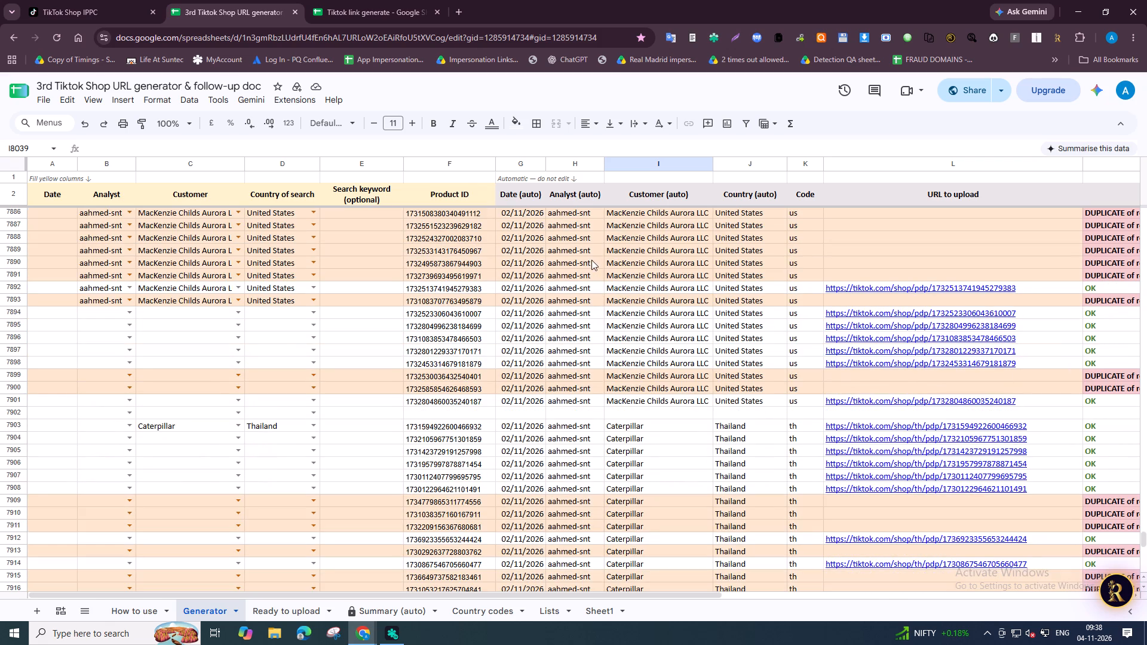